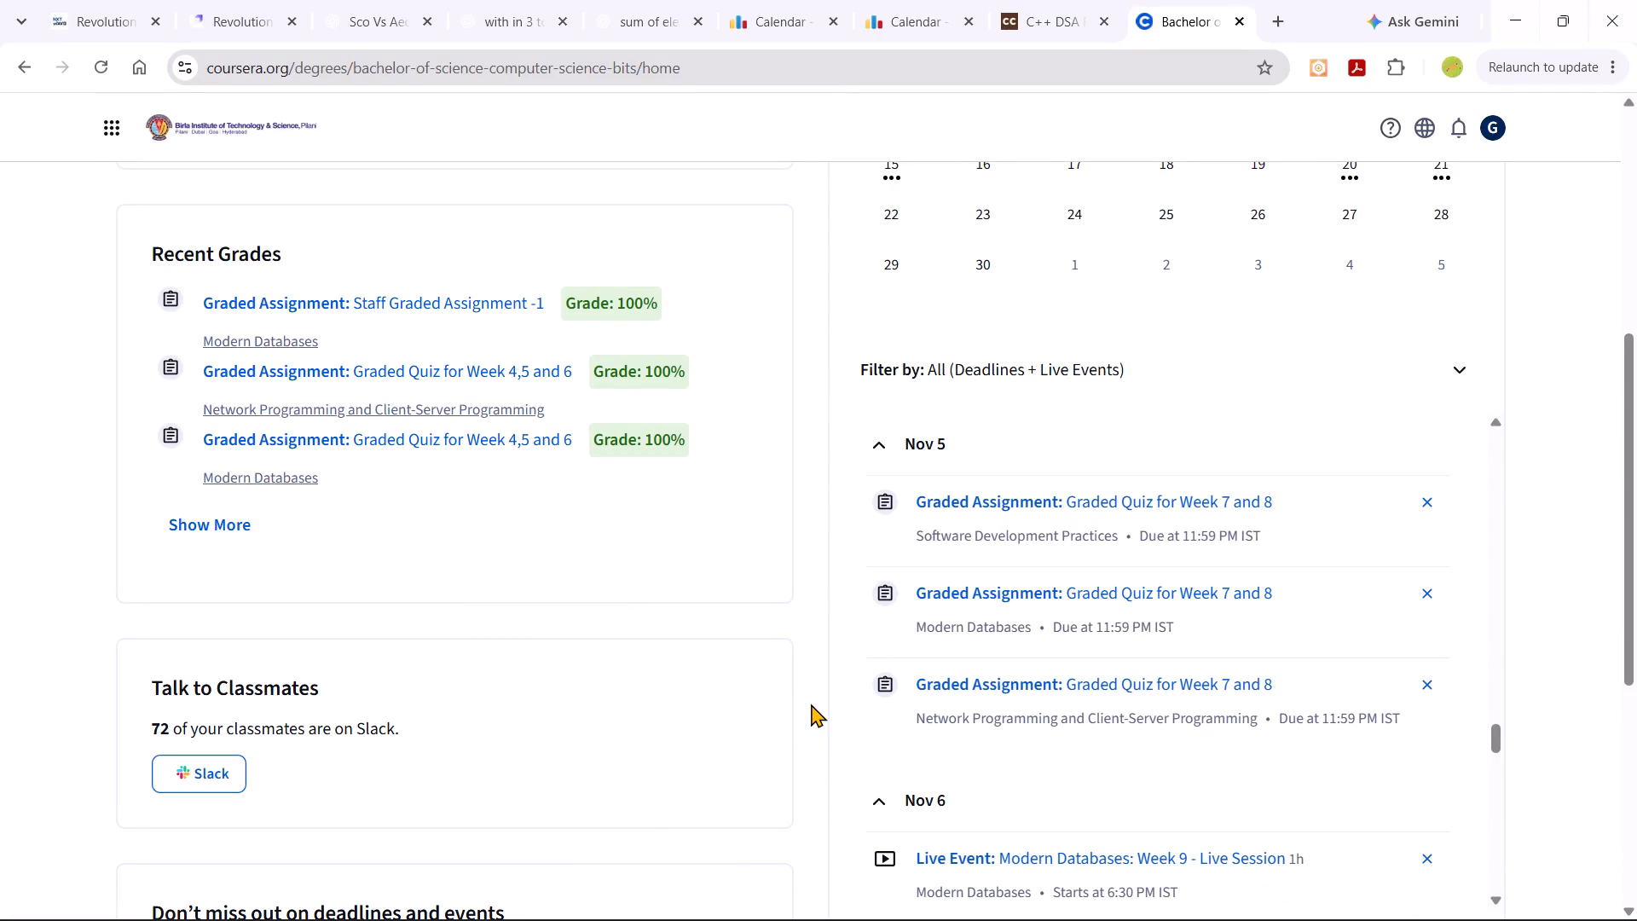
Find Power BI Desktop through the Windows search and launch it.
{"action": "type", "text": "powe"}
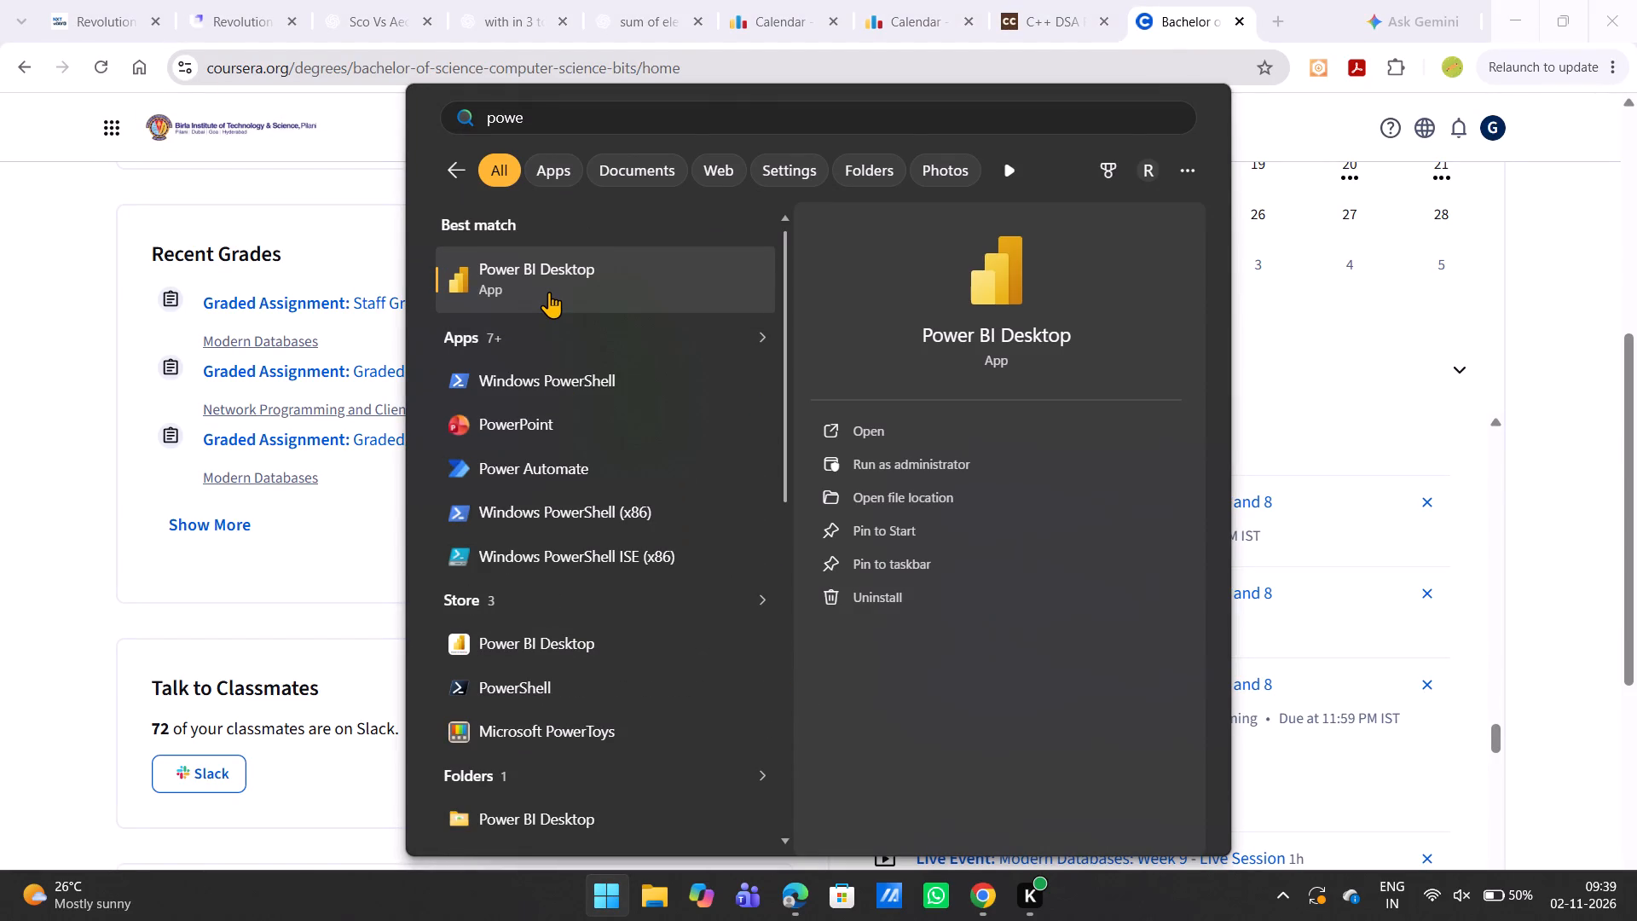
{"action": "left_click", "coordinate": [549, 292]}
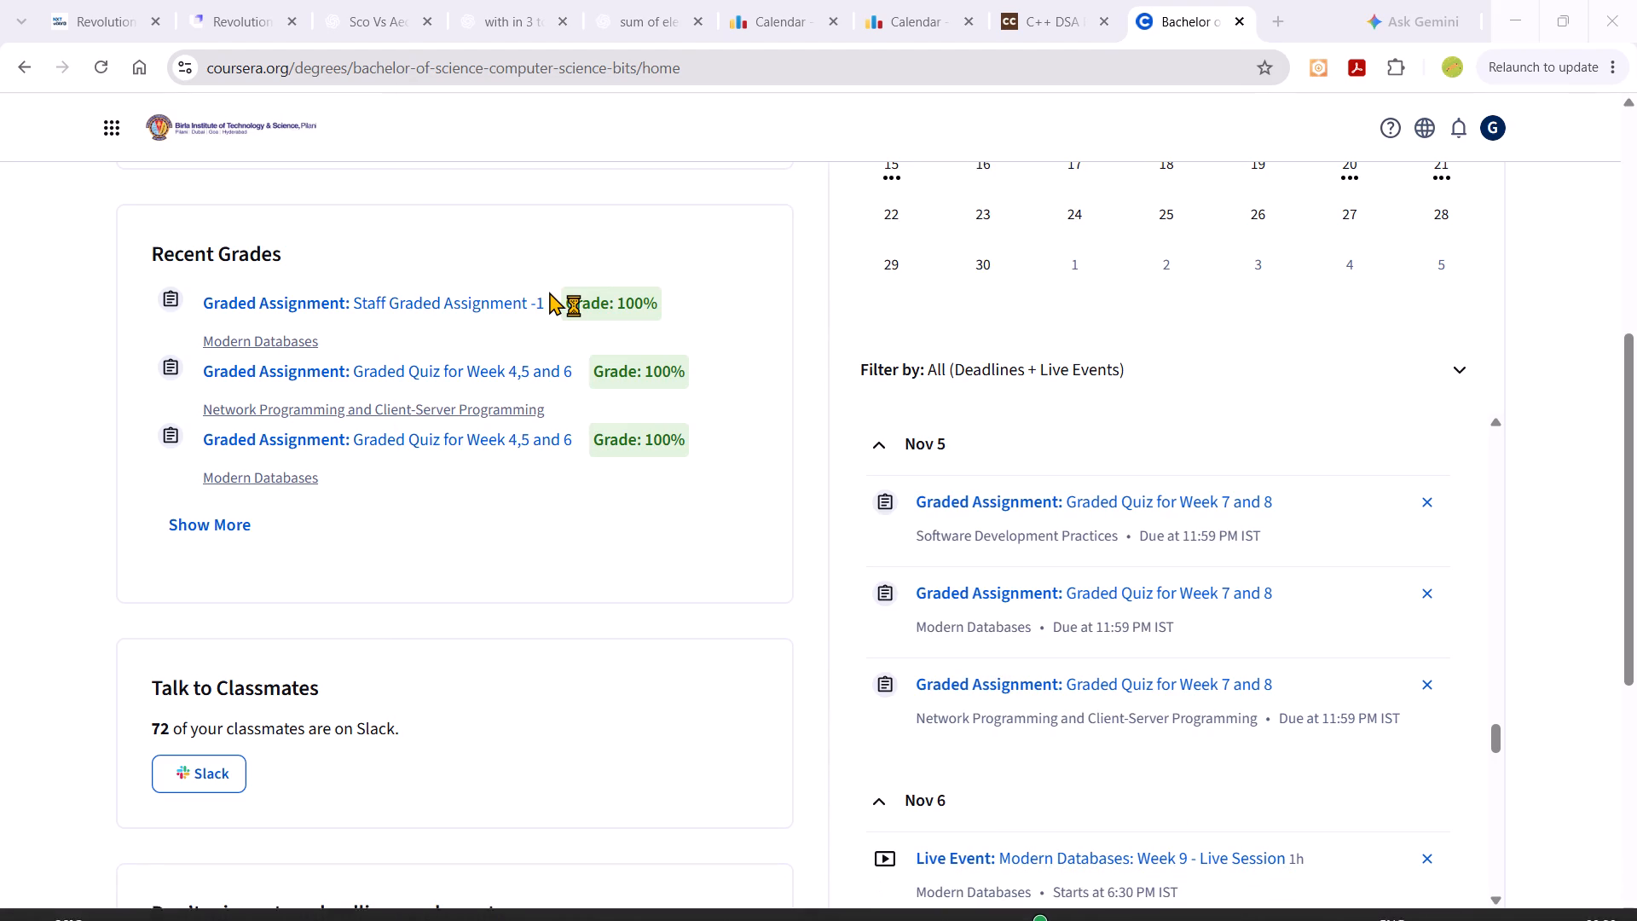
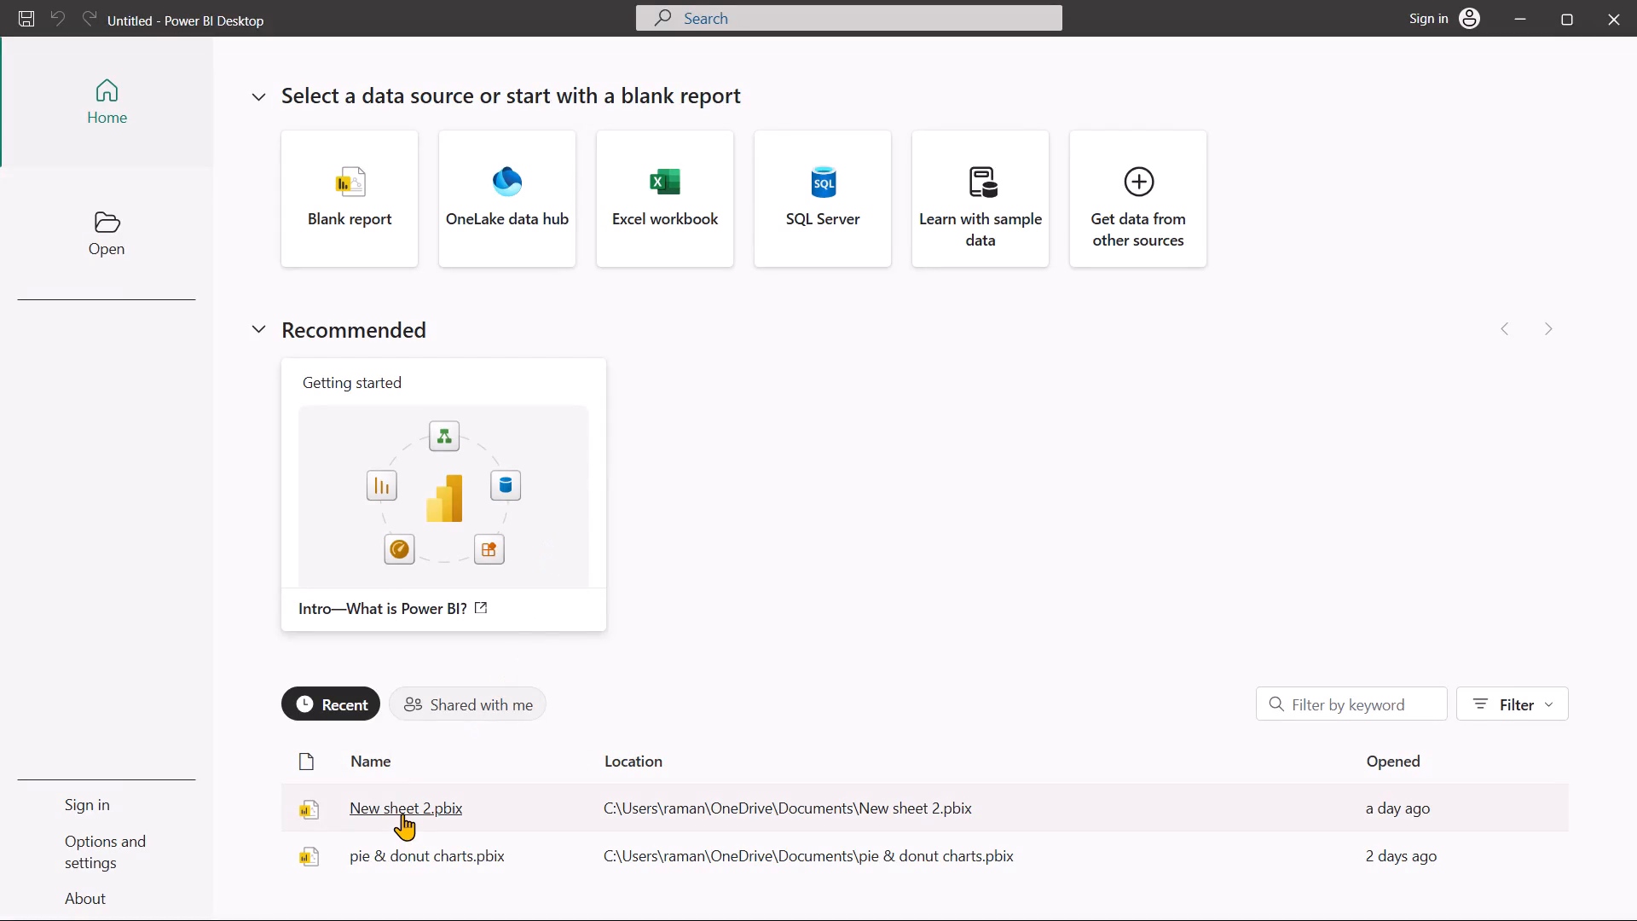
Open the recent report New sheet 2.pbix.
{"action": "left_click", "coordinate": [402, 814]}
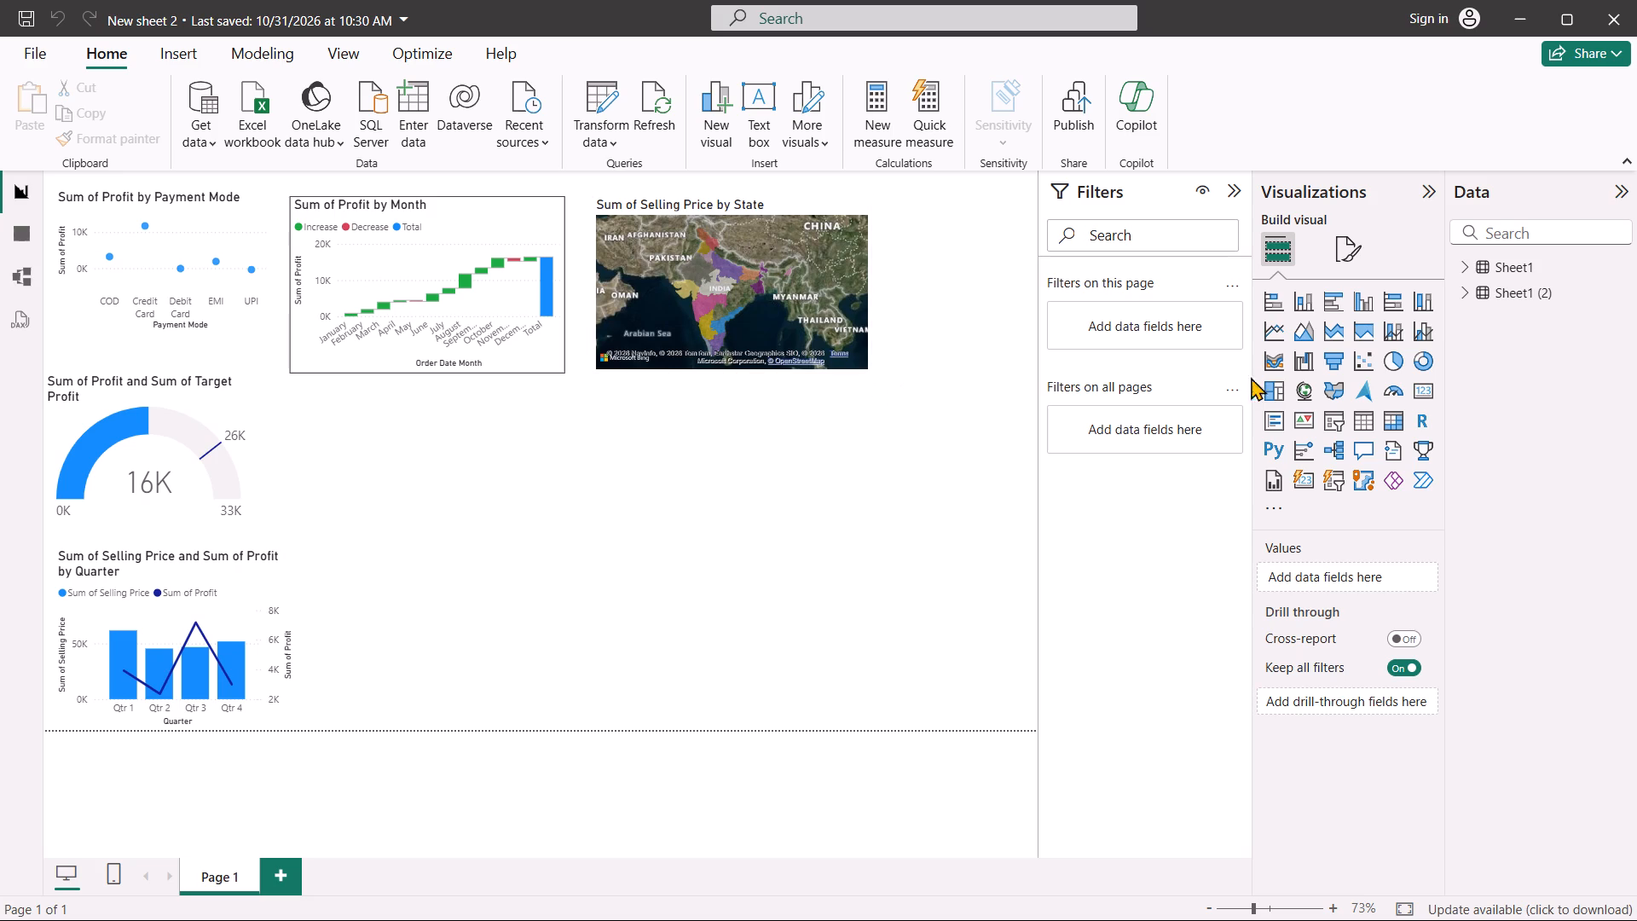
Add an empty funnel chart directly below the Sum of Profit by Month chart, widened to match that chart's width.
{"action": "left_click", "coordinate": [1338, 362]}
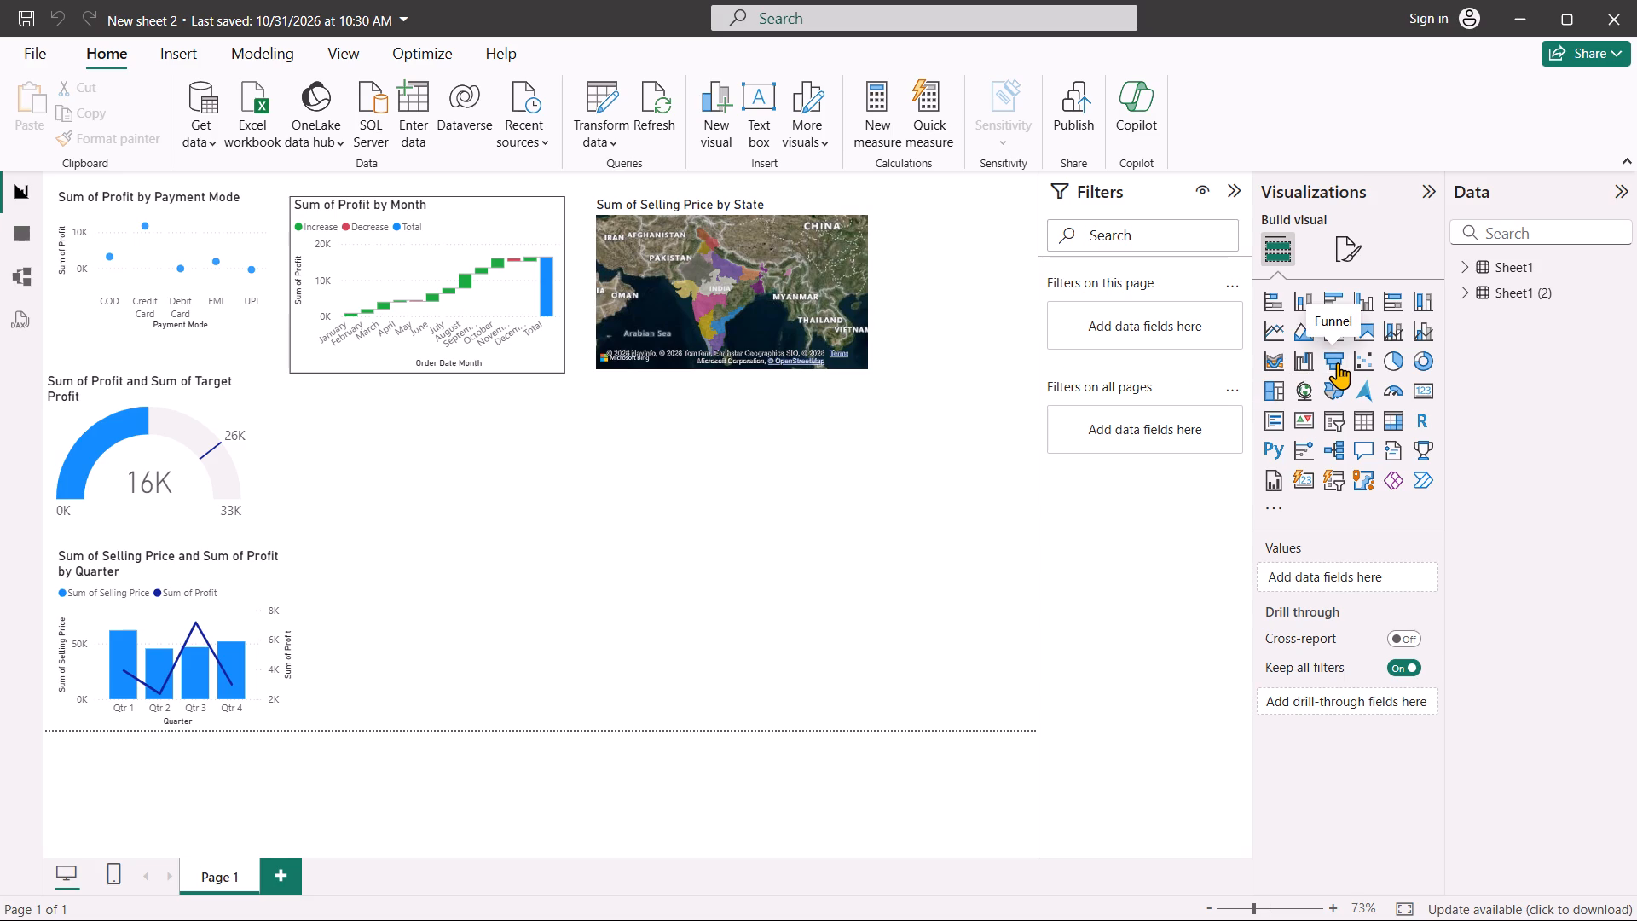
{"action": "left_click_drag", "start_coordinate": [953, 304], "coordinate": [842, 492]}
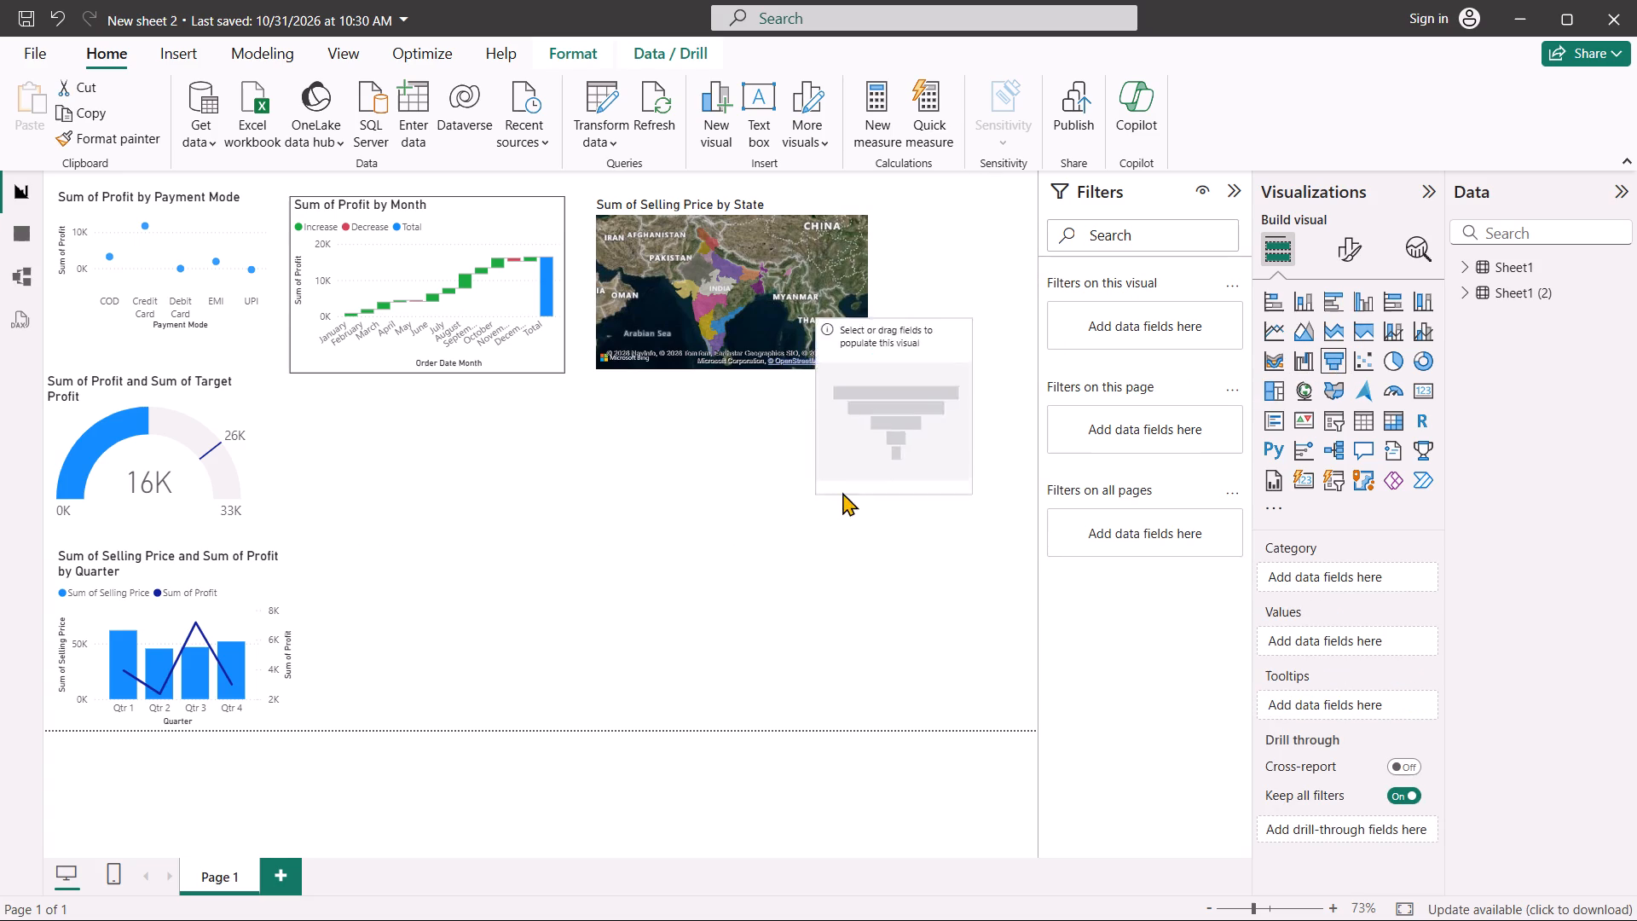
{"action": "left_click_drag", "start_coordinate": [842, 492], "coordinate": [391, 503]}
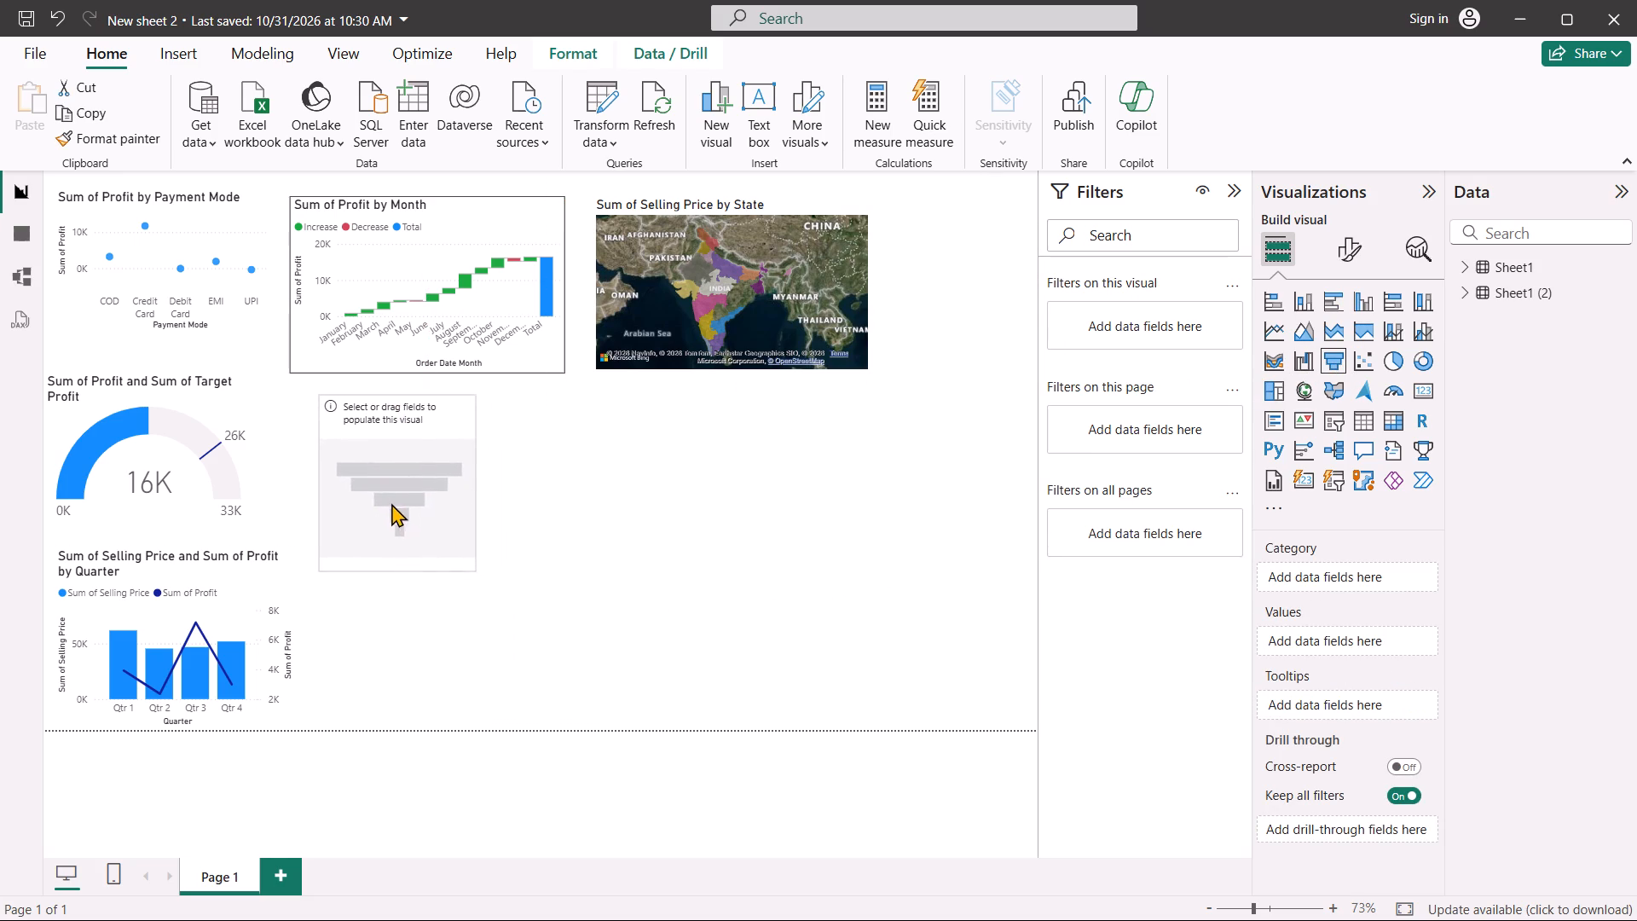
{"action": "left_click_drag", "start_coordinate": [391, 503], "coordinate": [366, 495]}
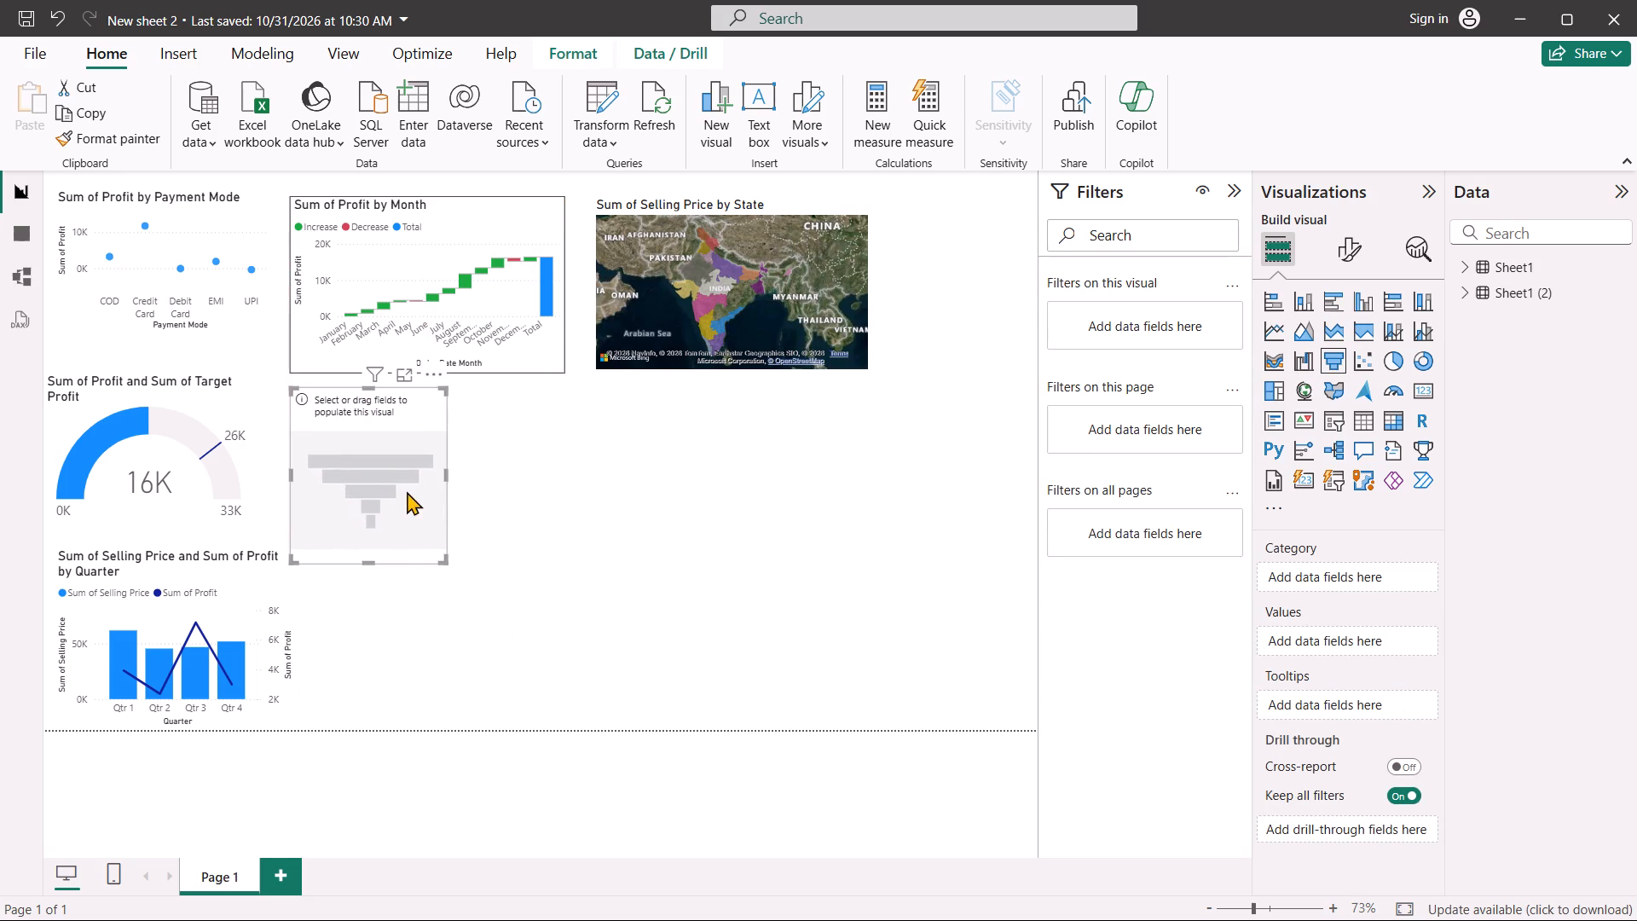
{"action": "left_click_drag", "start_coordinate": [448, 473], "coordinate": [567, 465]}
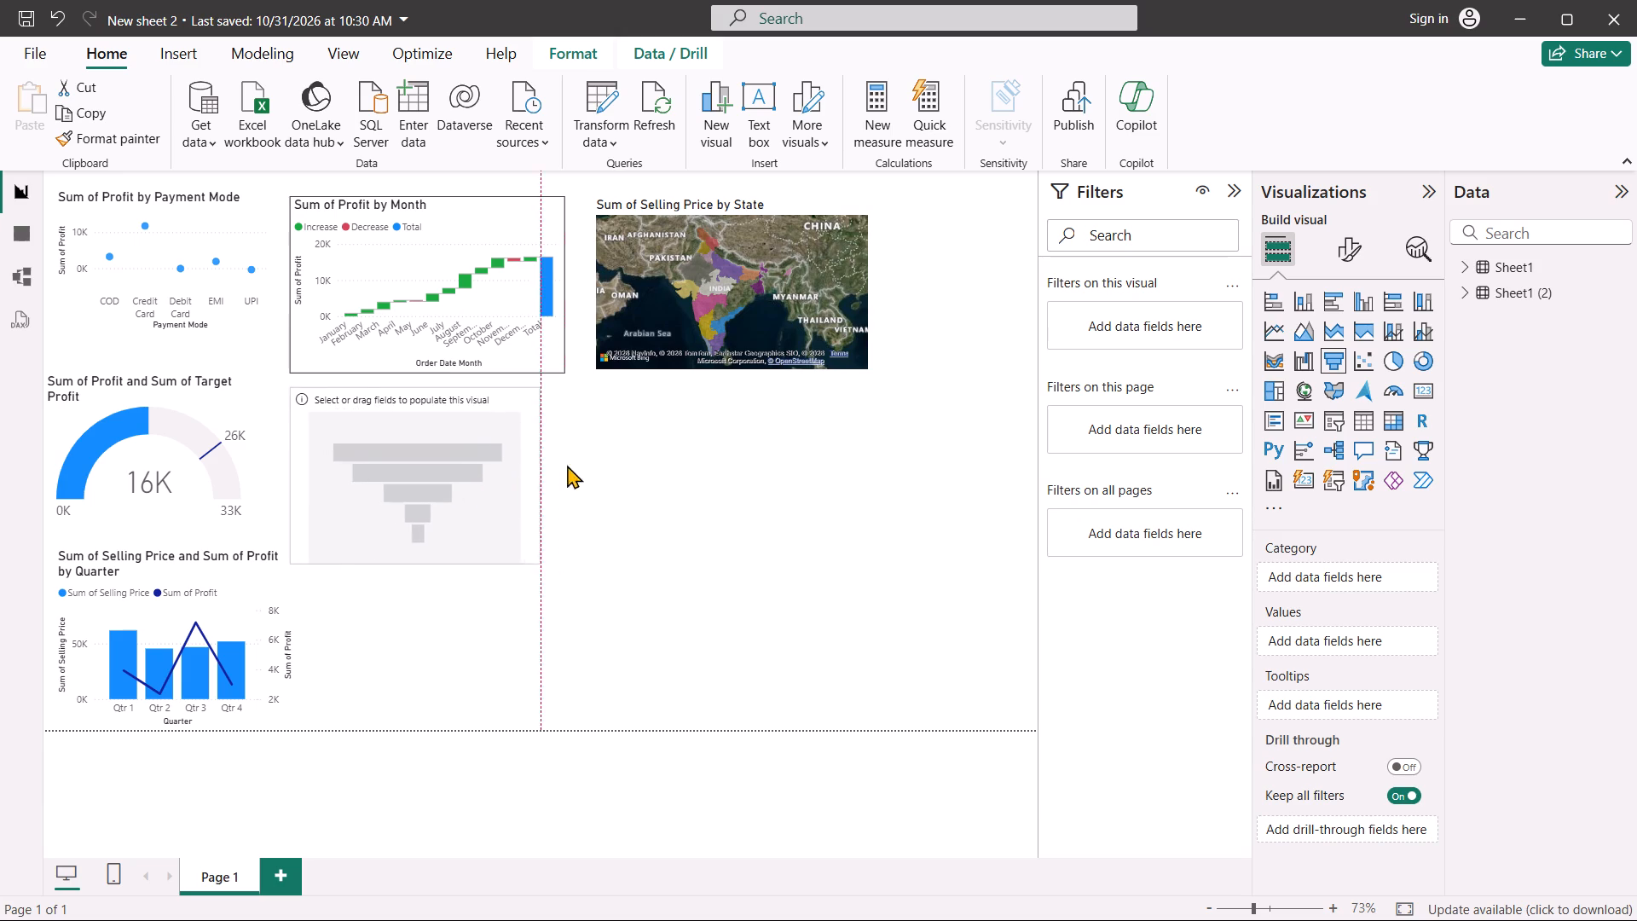
{"action": "left_click_drag", "start_coordinate": [567, 465], "coordinate": [571, 463]}
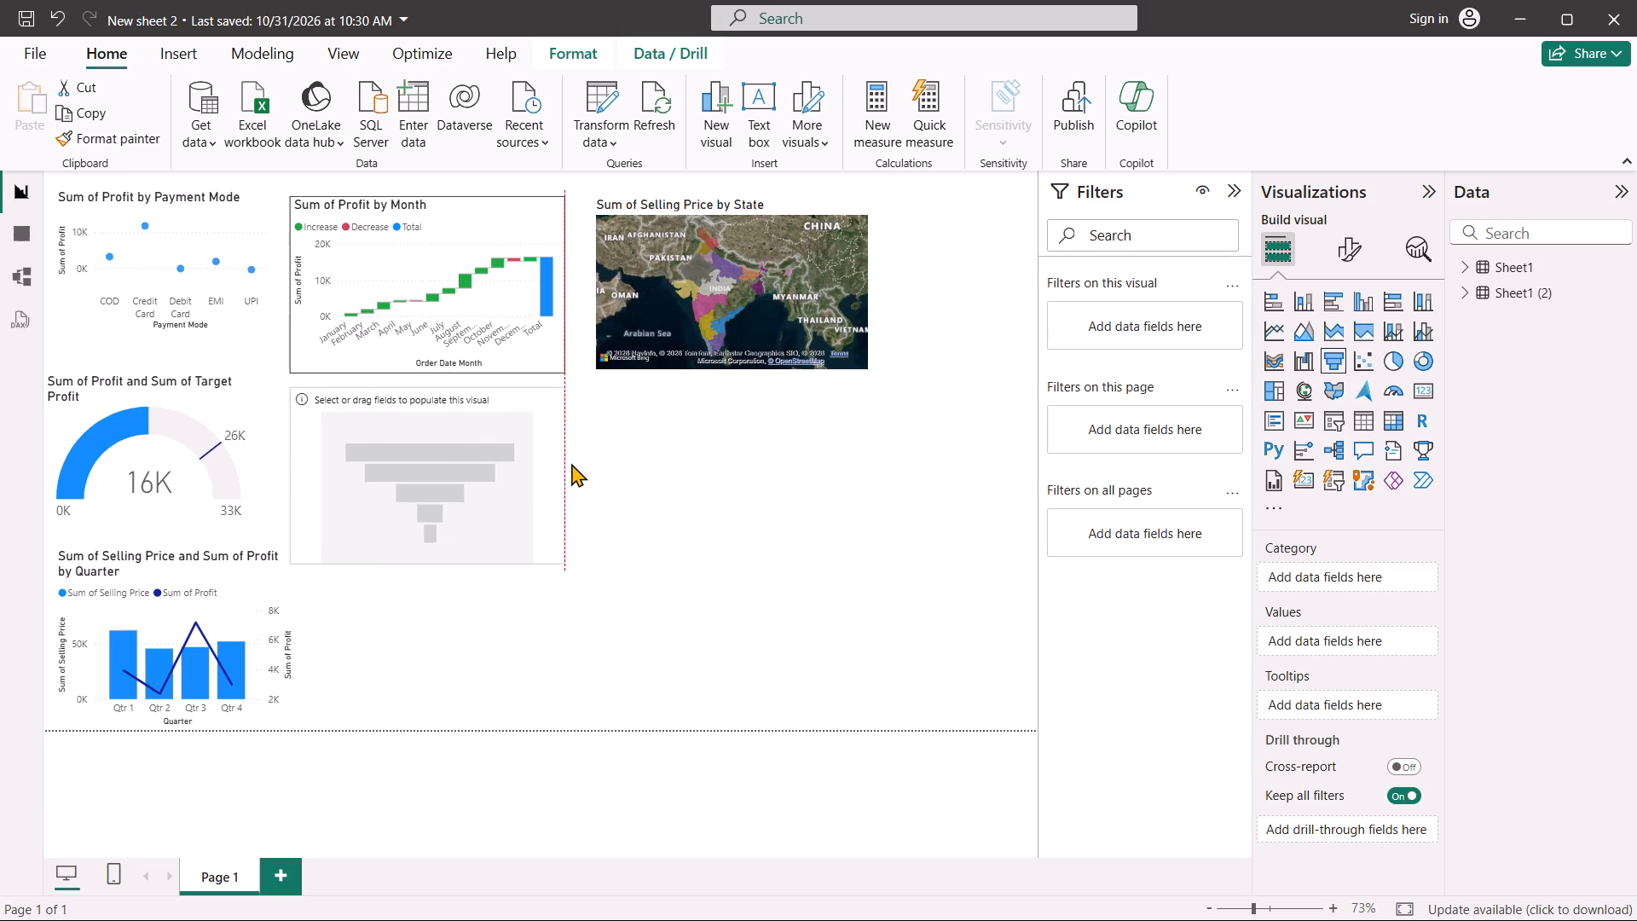
{"action": "left_click_drag", "start_coordinate": [571, 463], "coordinate": [569, 464]}
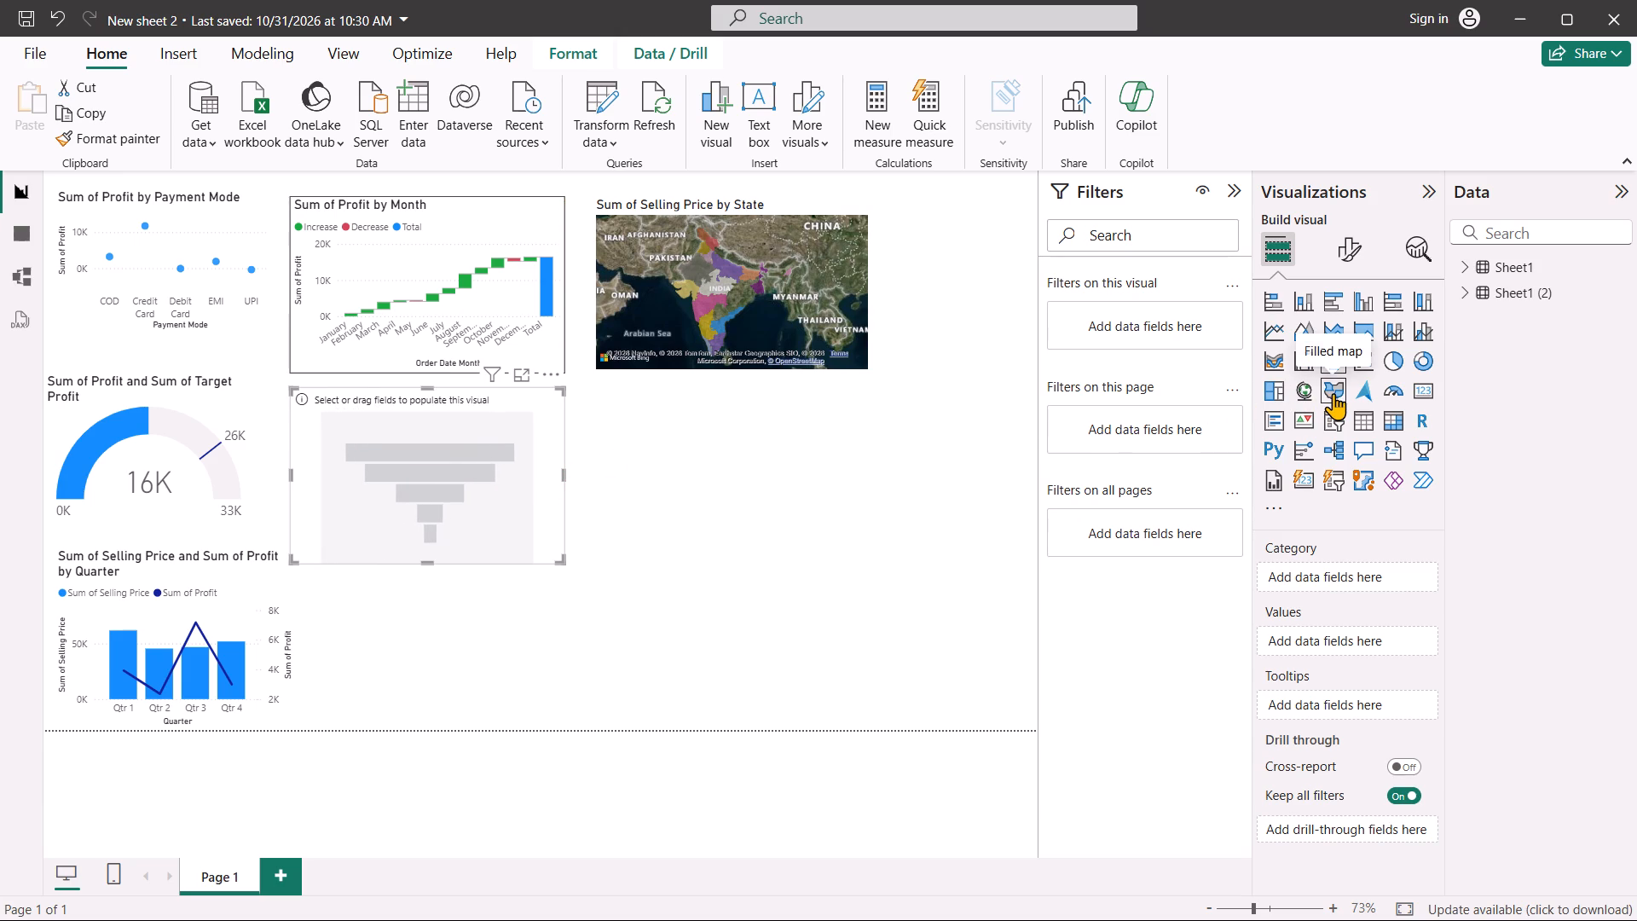
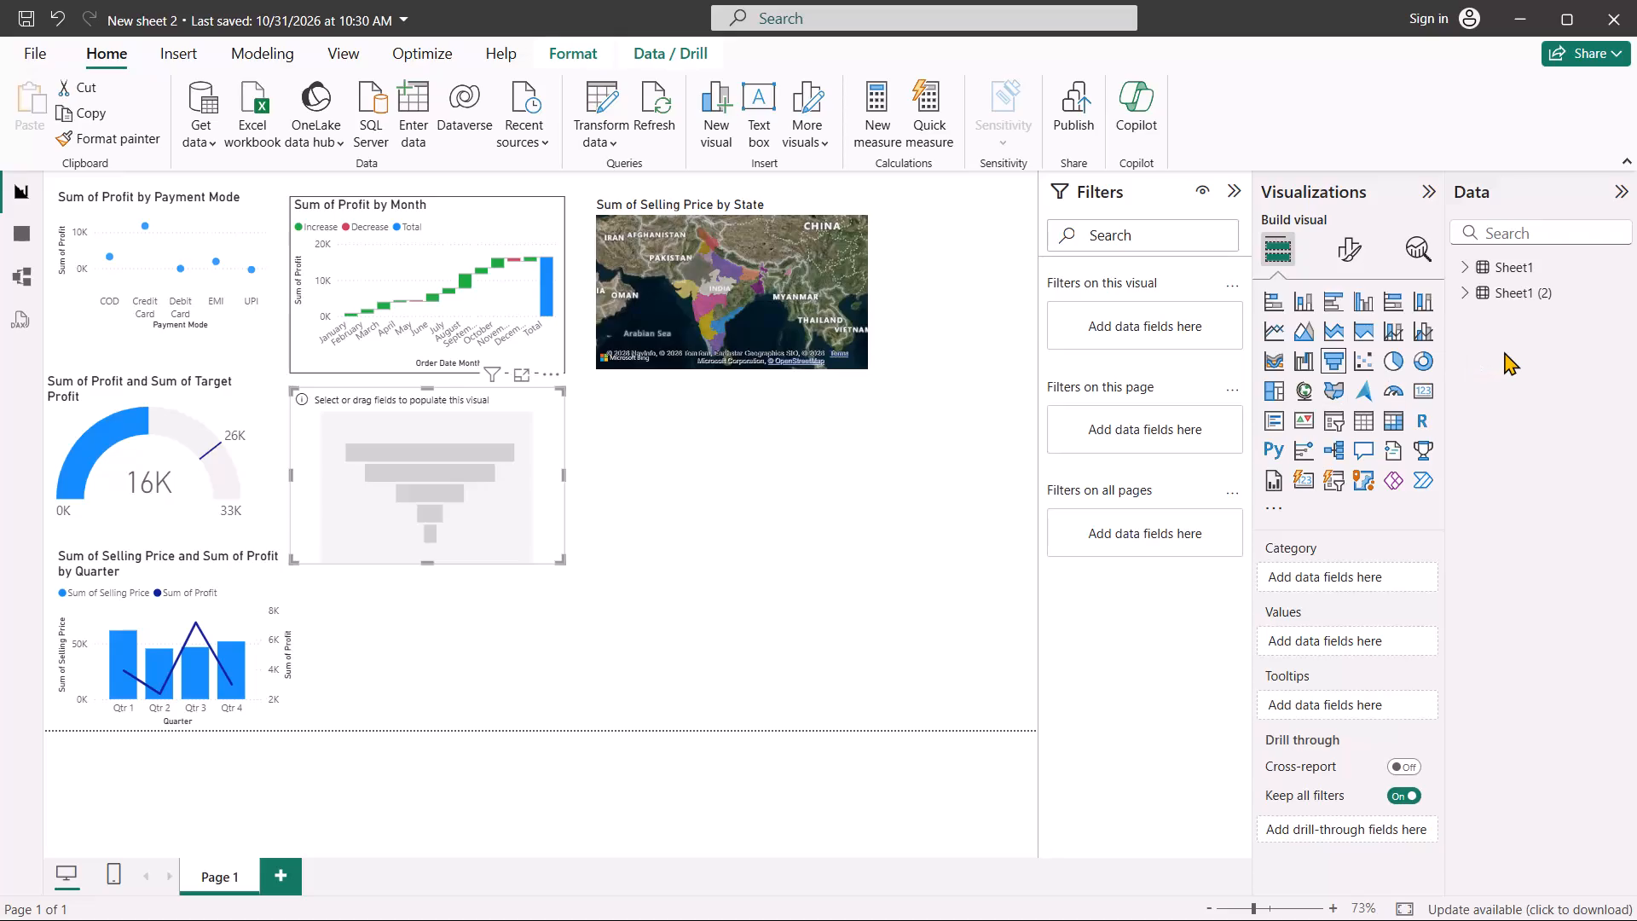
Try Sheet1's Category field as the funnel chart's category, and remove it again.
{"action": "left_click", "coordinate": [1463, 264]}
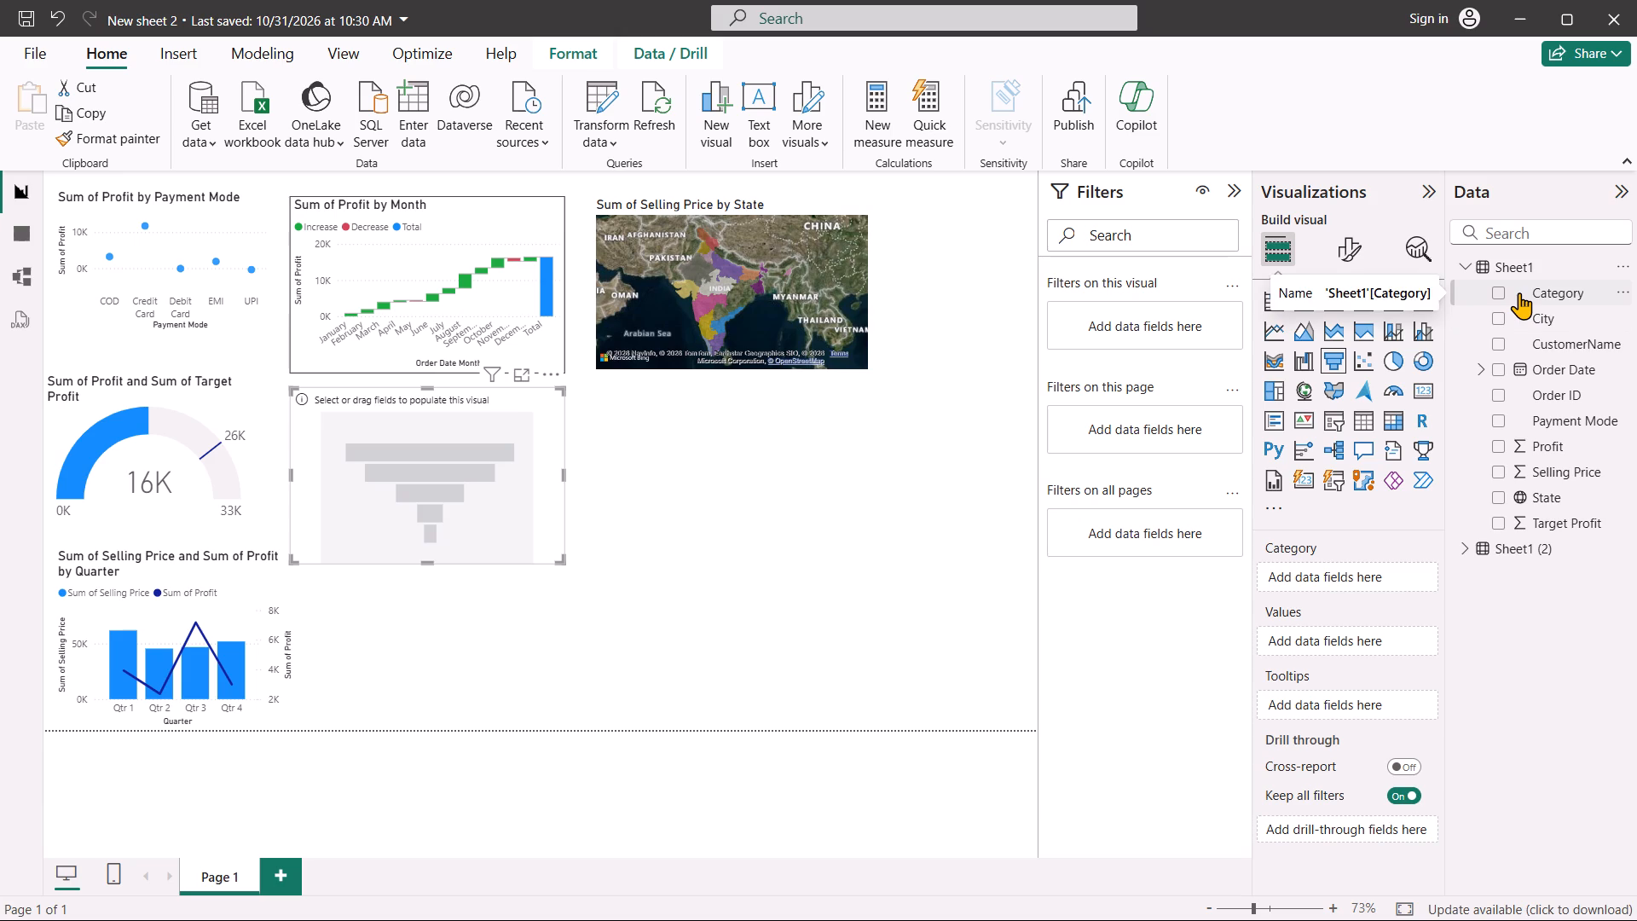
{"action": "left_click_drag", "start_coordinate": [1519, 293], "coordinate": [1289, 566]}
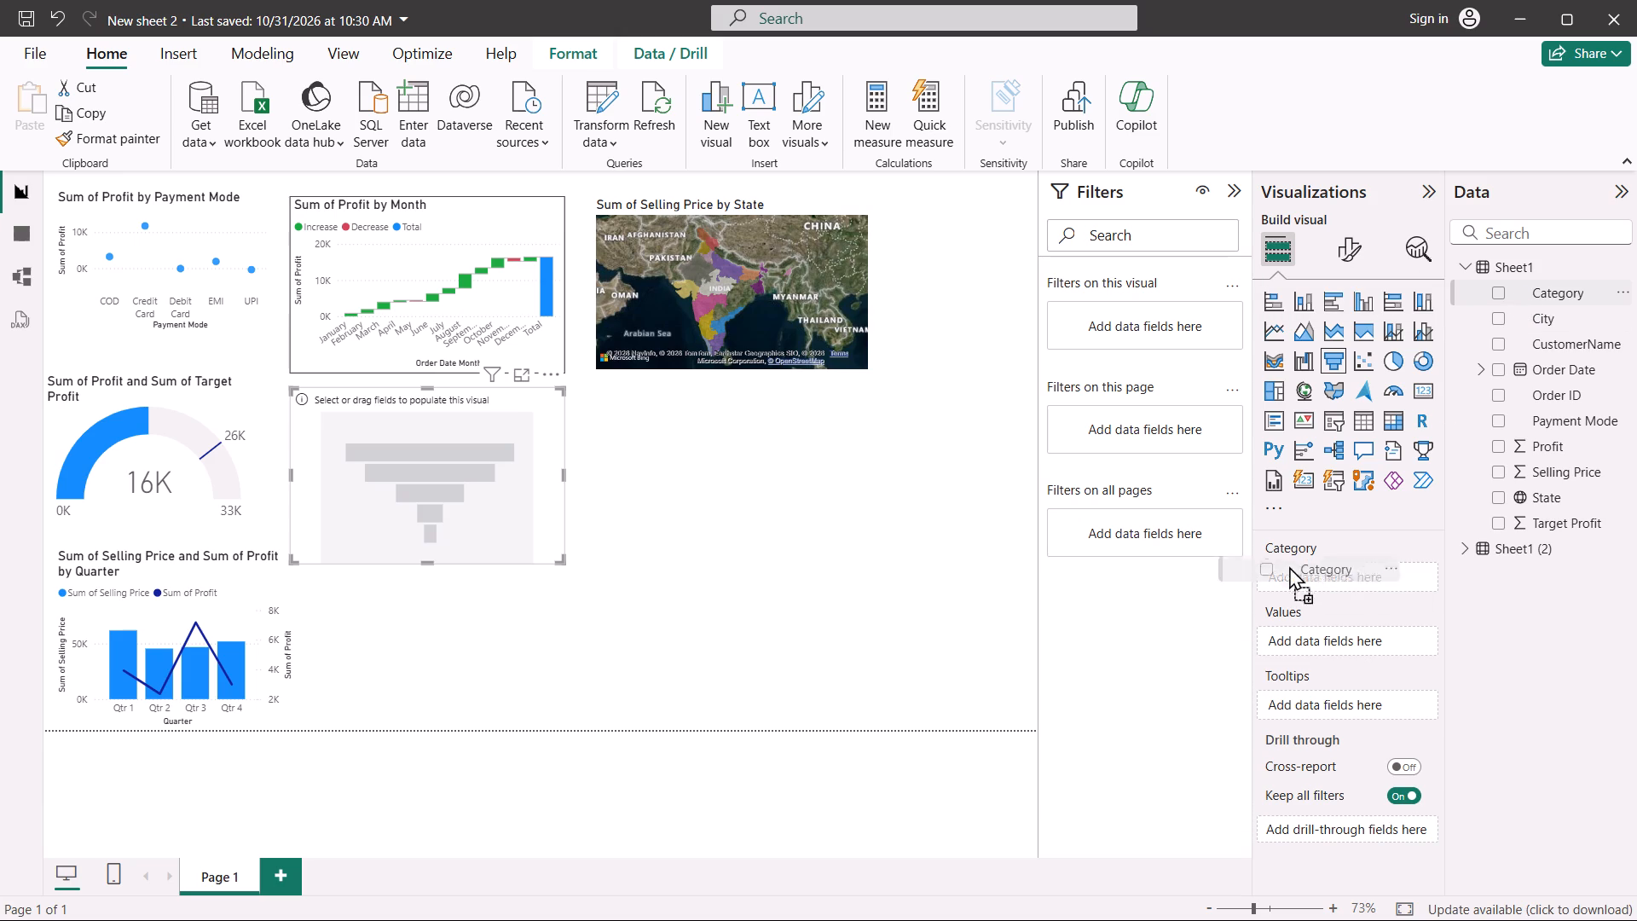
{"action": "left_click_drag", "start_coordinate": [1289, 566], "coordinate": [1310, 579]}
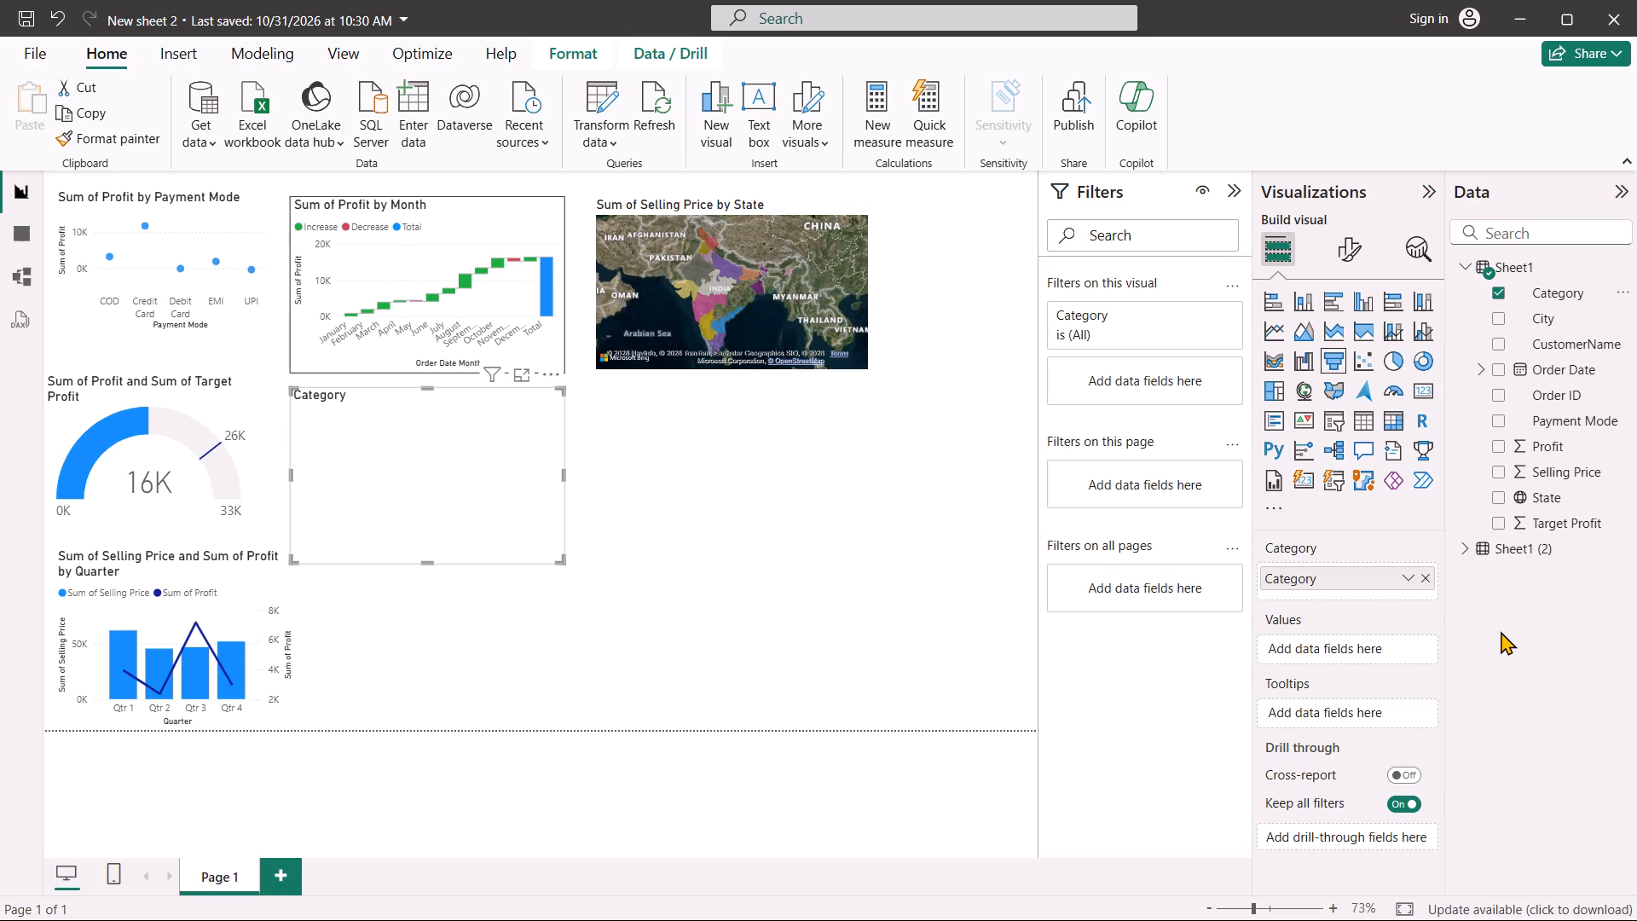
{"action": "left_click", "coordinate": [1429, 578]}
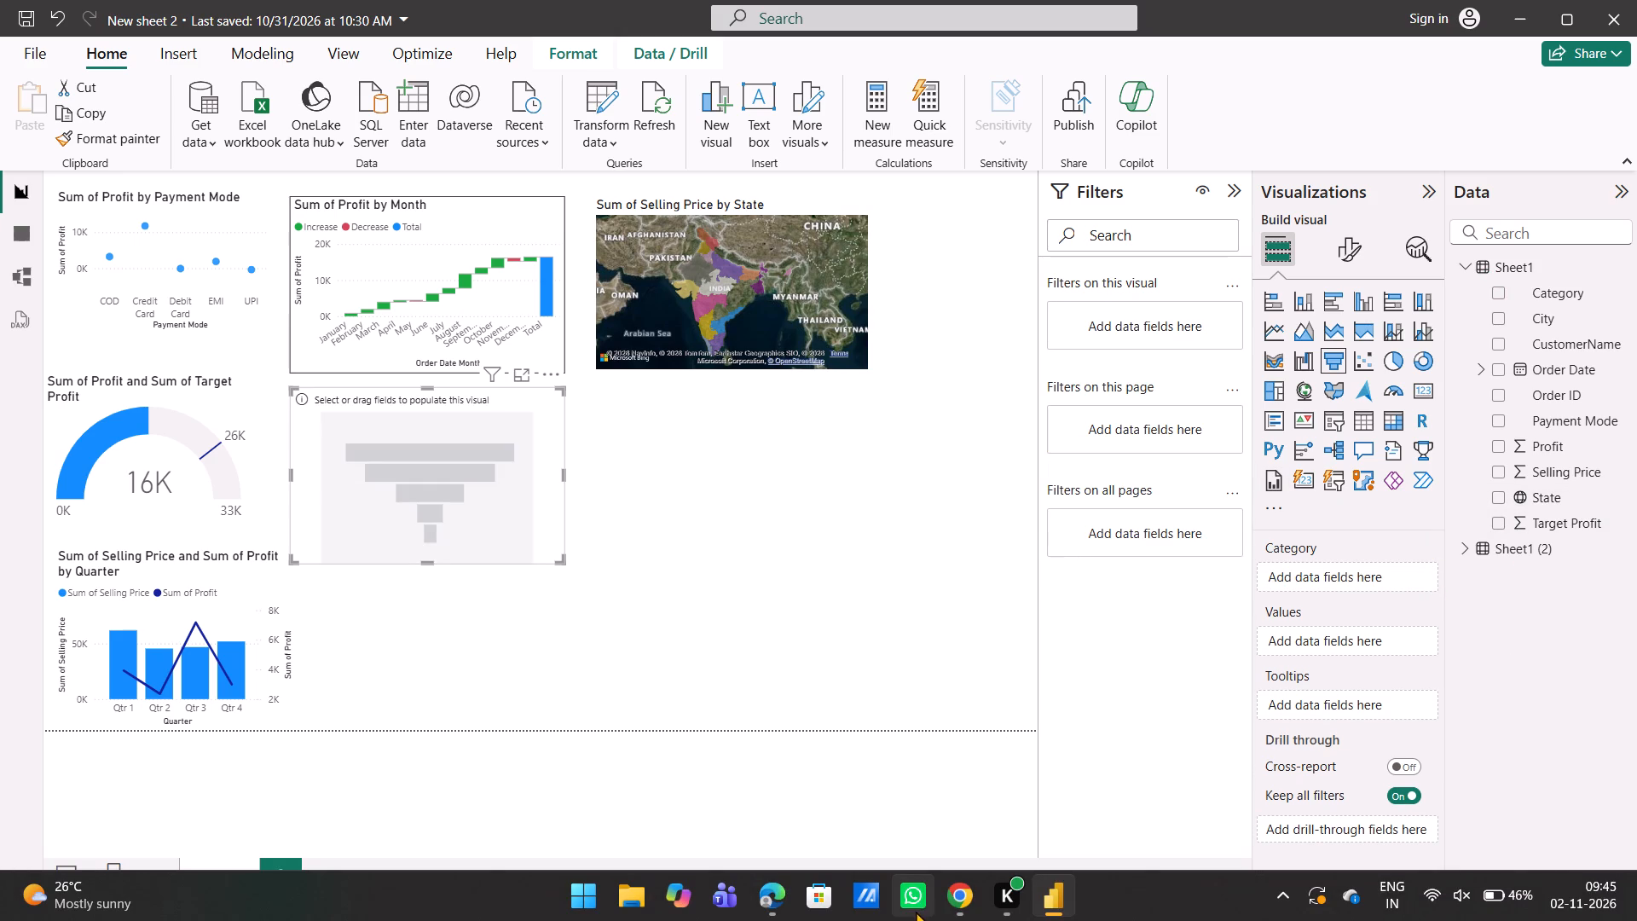
Switch to Chrome and bring up the home page of the NxtWave learning portal.
{"action": "left_click", "coordinate": [955, 901]}
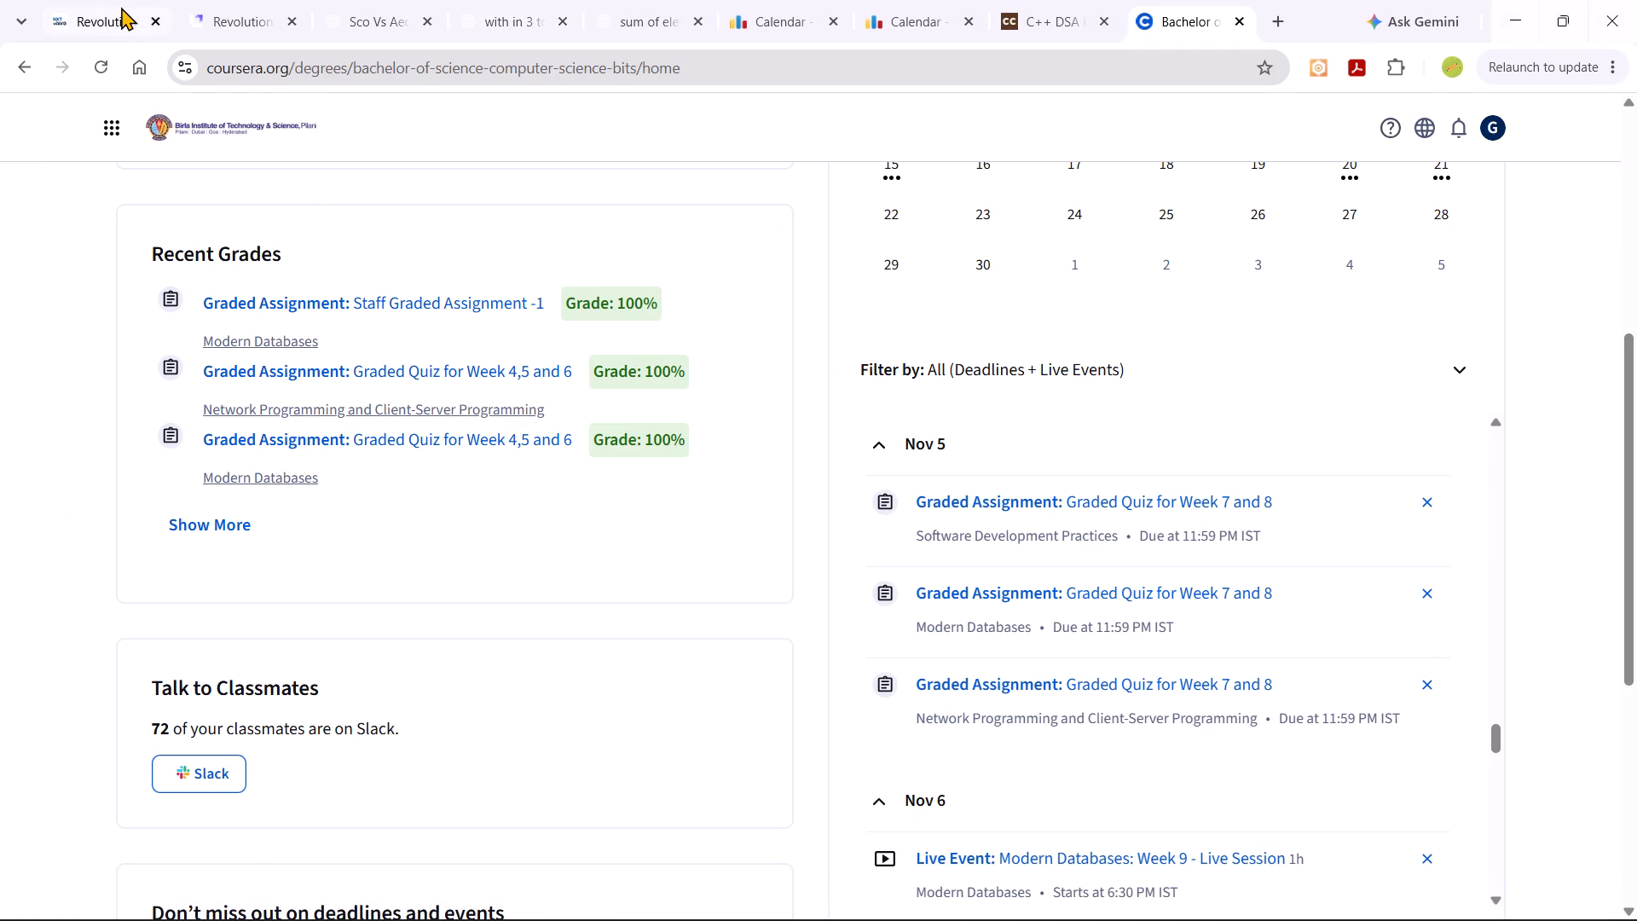
{"action": "left_click", "coordinate": [121, 7]}
{"action": "scroll", "coordinate": [338, 493], "scroll_direction": "down", "scroll_amount": 3}
{"action": "scroll", "coordinate": [338, 493], "scroll_direction": "up", "scroll_amount": 3}
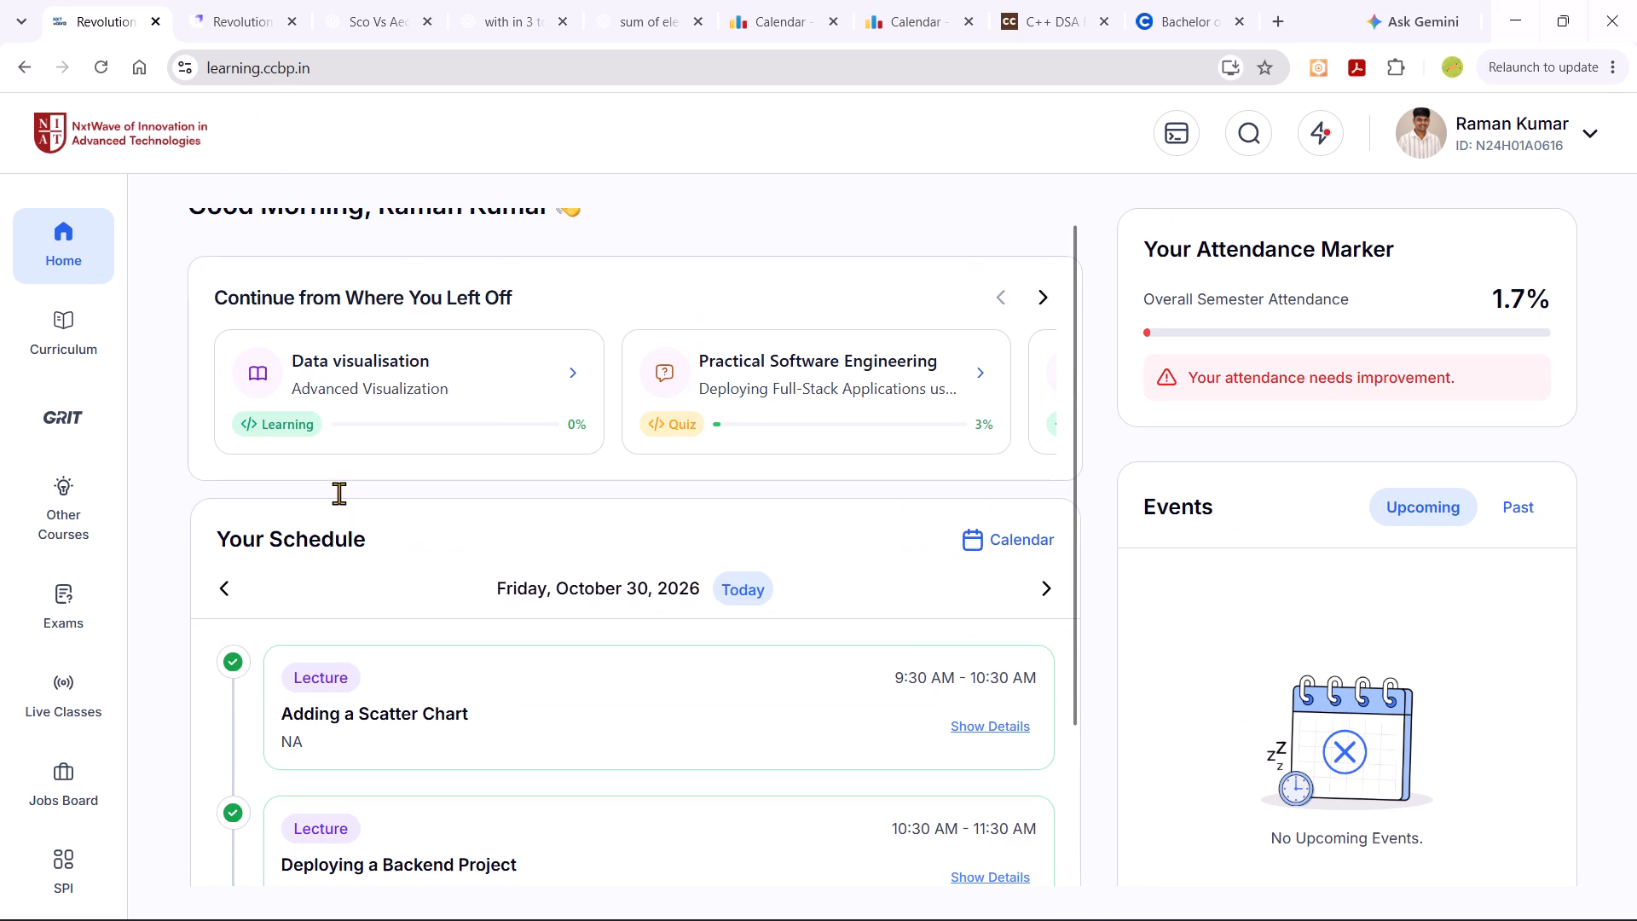
{"action": "scroll", "coordinate": [338, 493], "scroll_direction": "up", "scroll_amount": 2}
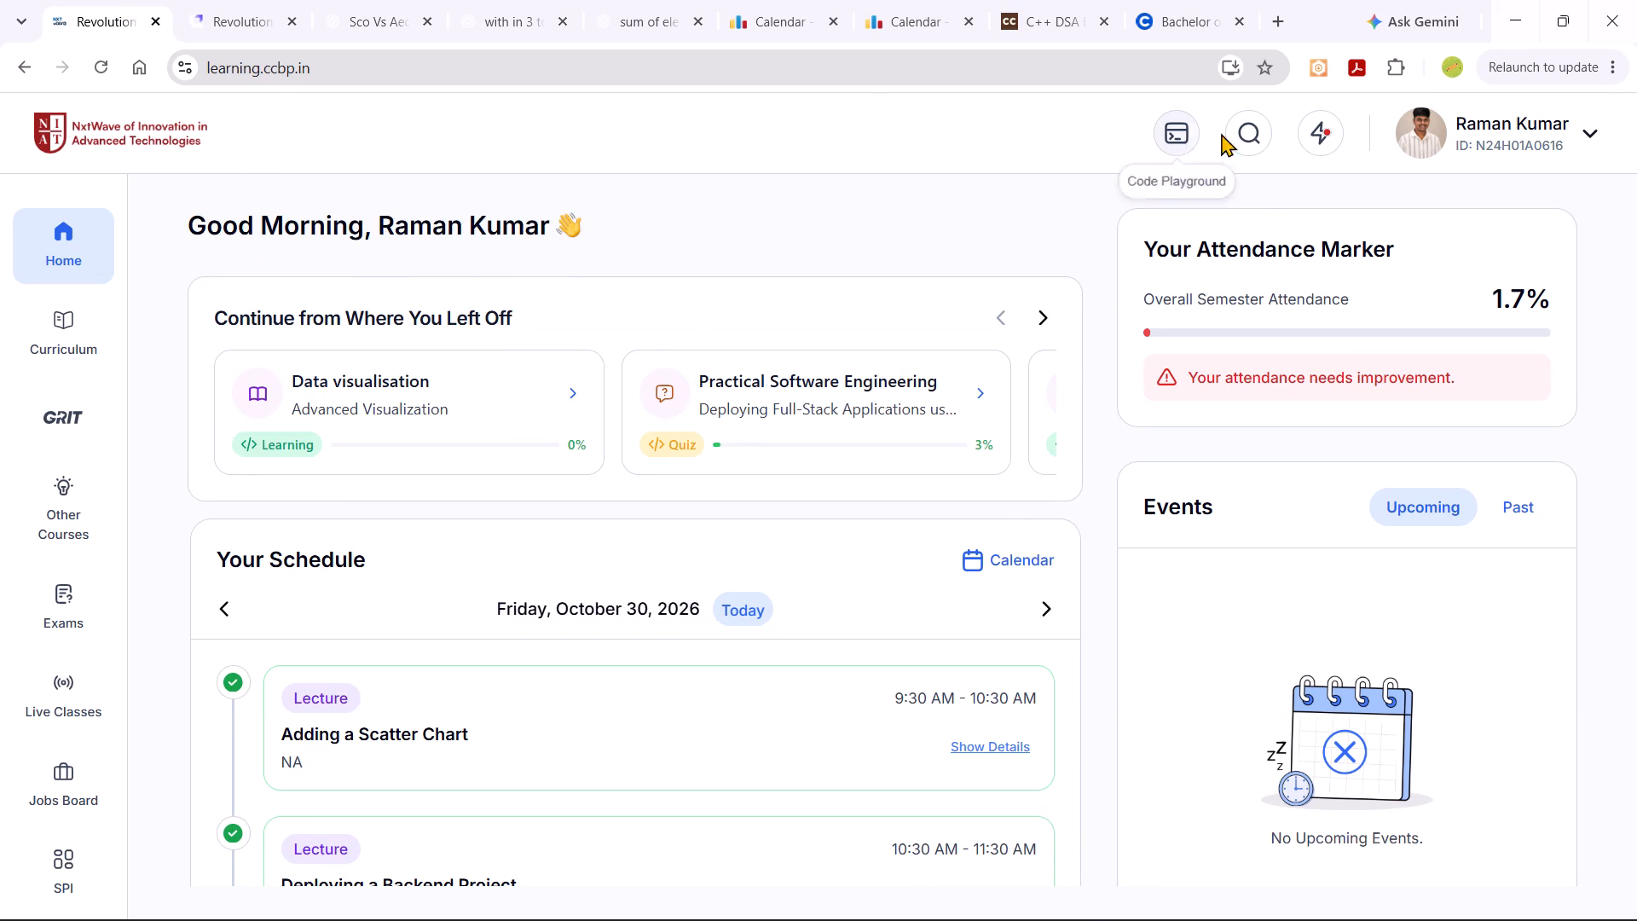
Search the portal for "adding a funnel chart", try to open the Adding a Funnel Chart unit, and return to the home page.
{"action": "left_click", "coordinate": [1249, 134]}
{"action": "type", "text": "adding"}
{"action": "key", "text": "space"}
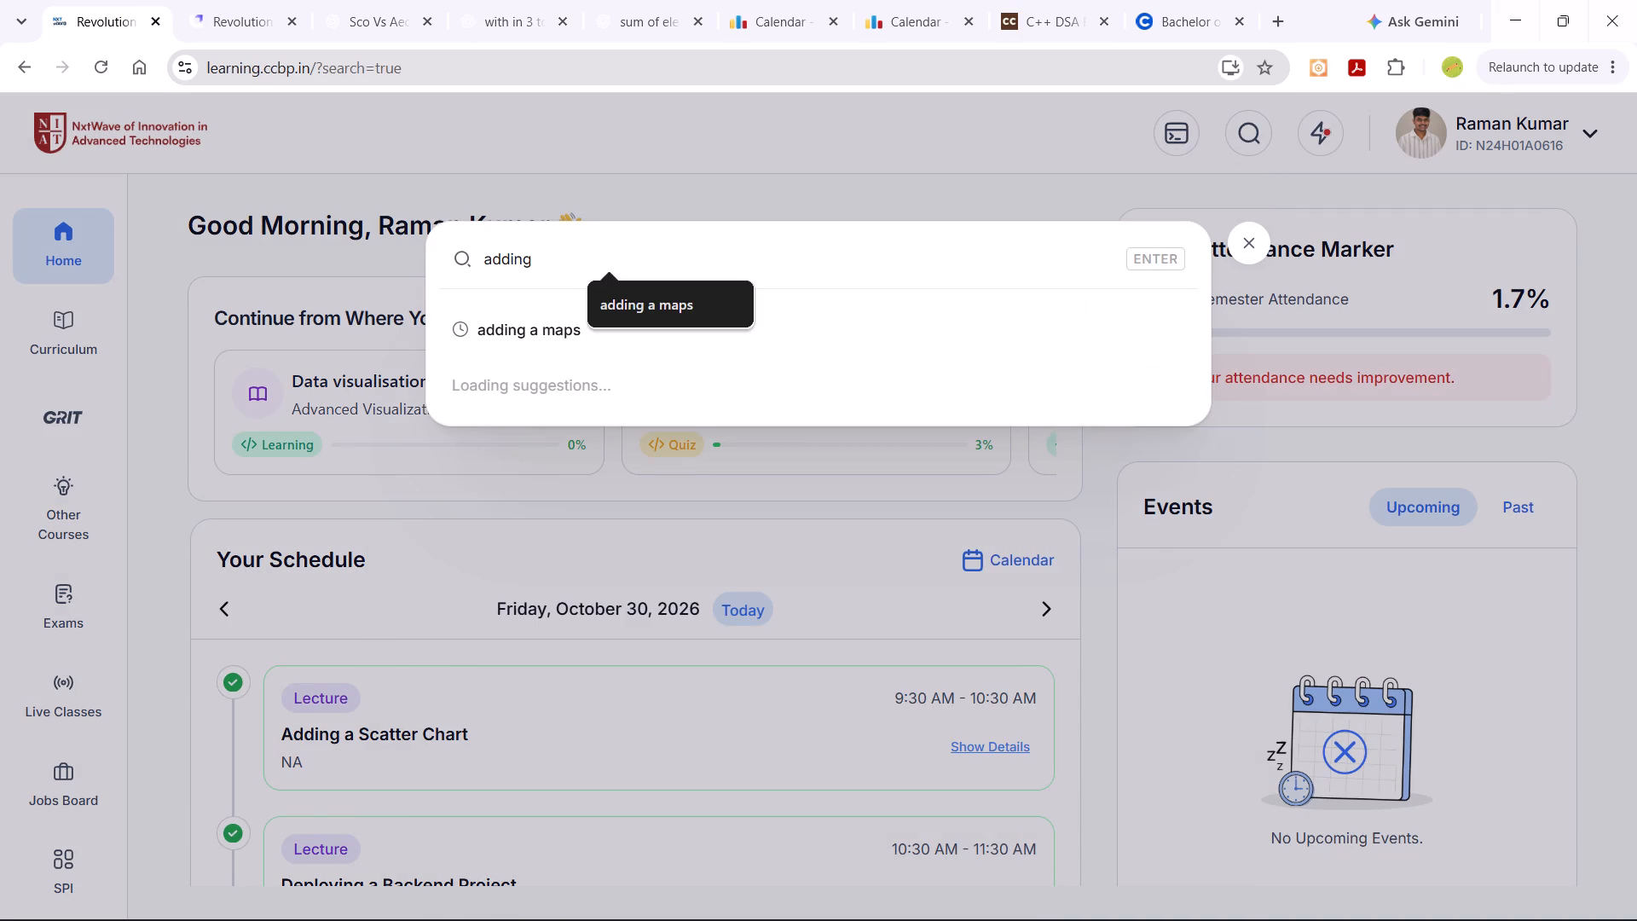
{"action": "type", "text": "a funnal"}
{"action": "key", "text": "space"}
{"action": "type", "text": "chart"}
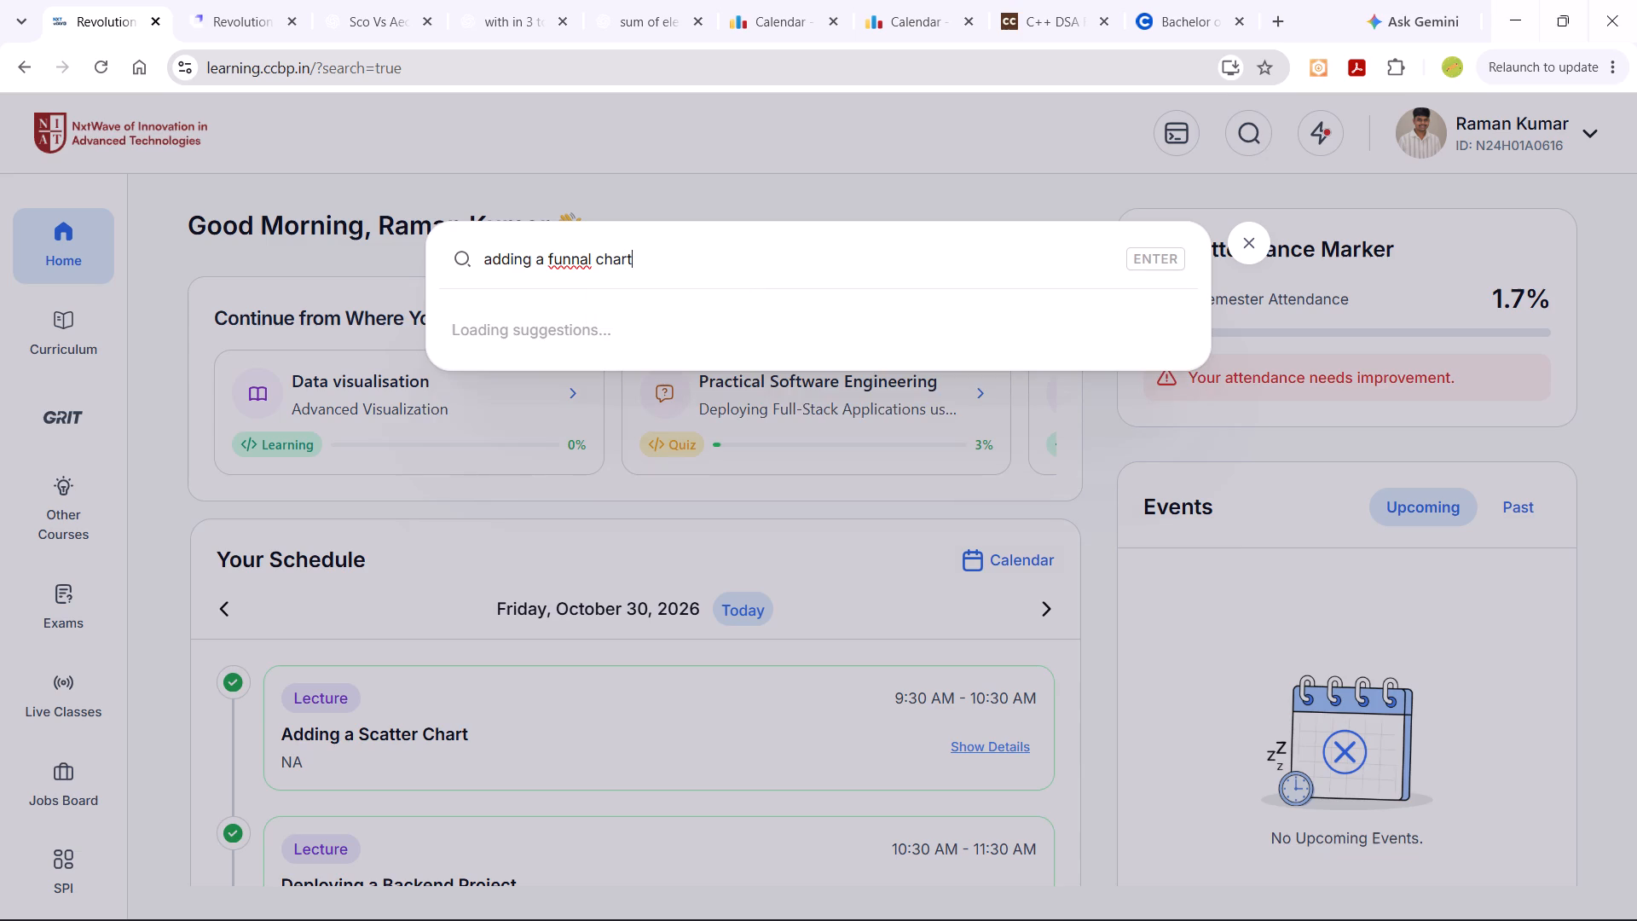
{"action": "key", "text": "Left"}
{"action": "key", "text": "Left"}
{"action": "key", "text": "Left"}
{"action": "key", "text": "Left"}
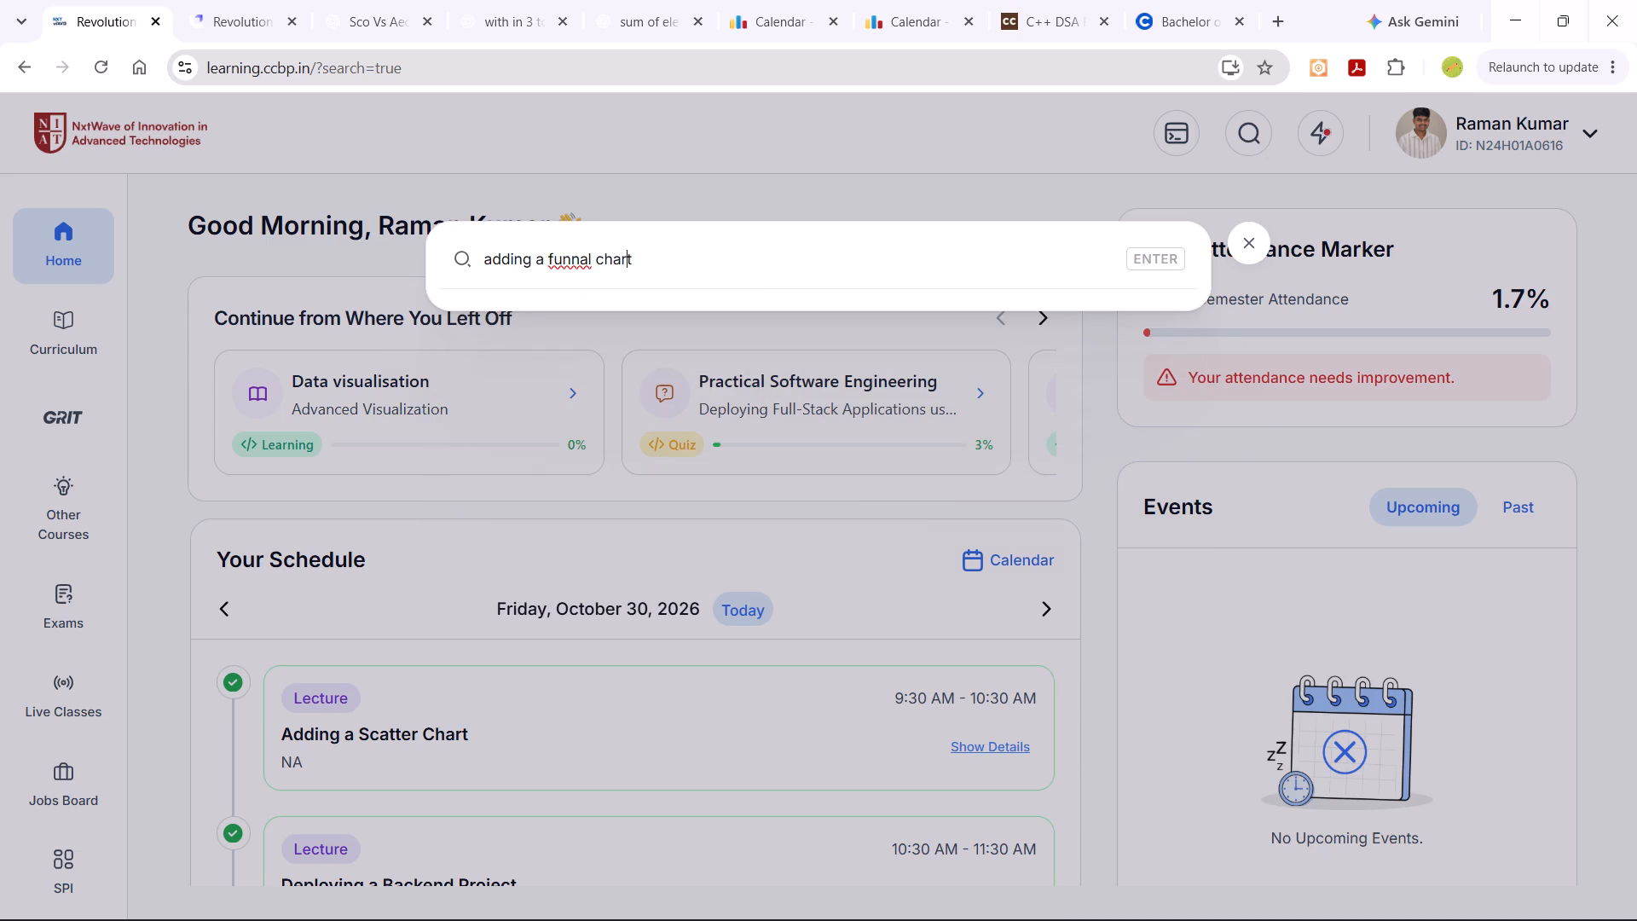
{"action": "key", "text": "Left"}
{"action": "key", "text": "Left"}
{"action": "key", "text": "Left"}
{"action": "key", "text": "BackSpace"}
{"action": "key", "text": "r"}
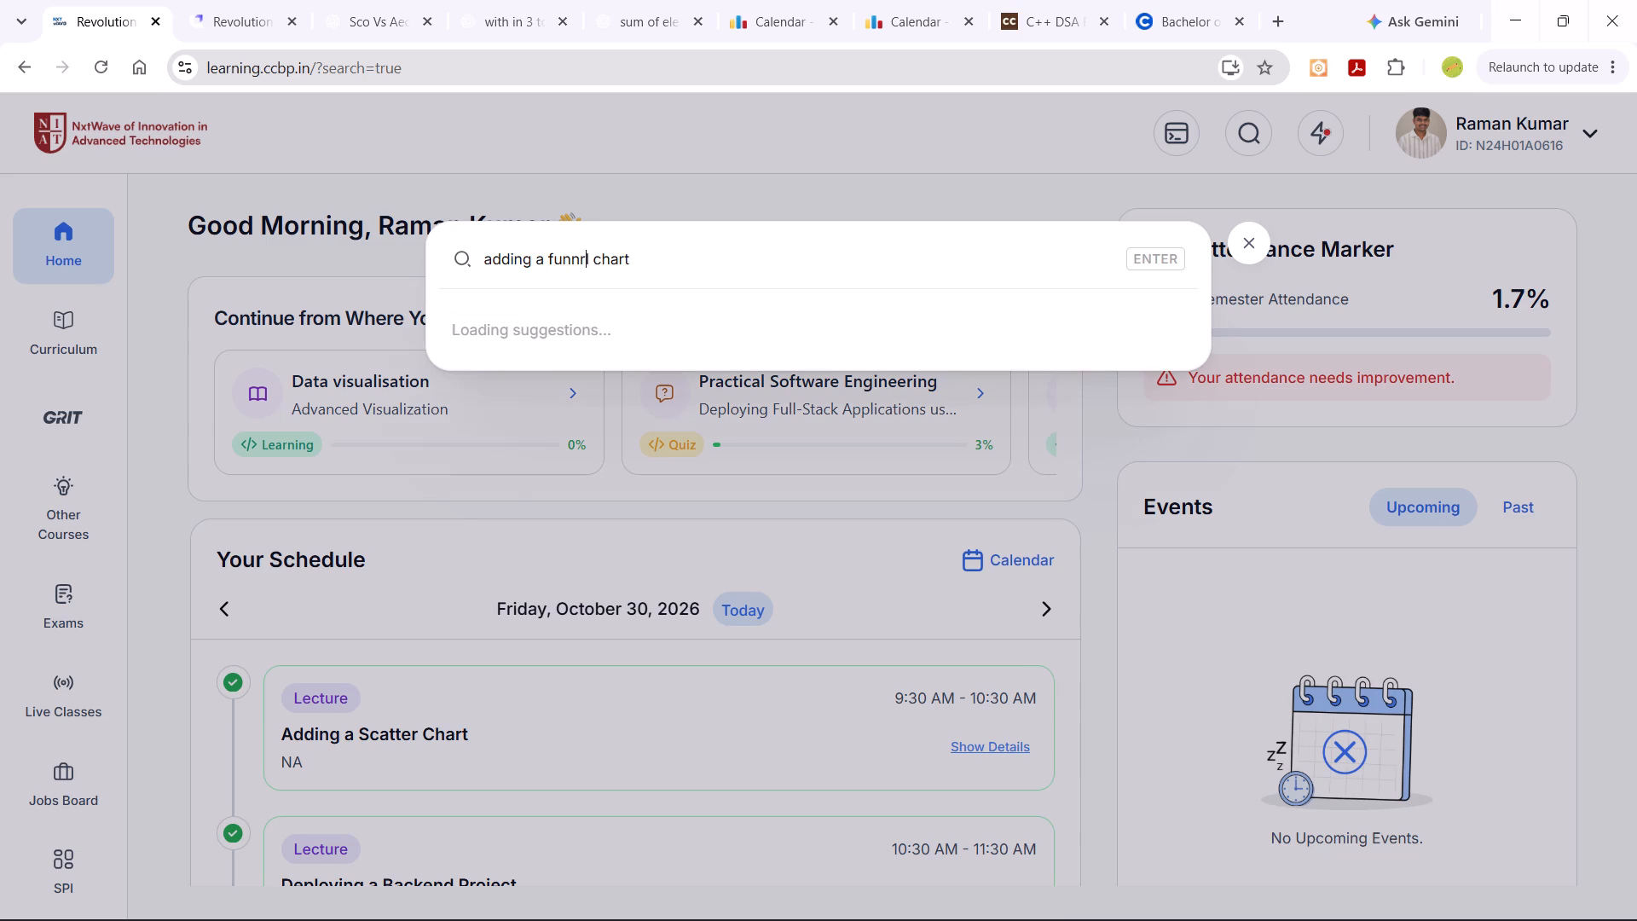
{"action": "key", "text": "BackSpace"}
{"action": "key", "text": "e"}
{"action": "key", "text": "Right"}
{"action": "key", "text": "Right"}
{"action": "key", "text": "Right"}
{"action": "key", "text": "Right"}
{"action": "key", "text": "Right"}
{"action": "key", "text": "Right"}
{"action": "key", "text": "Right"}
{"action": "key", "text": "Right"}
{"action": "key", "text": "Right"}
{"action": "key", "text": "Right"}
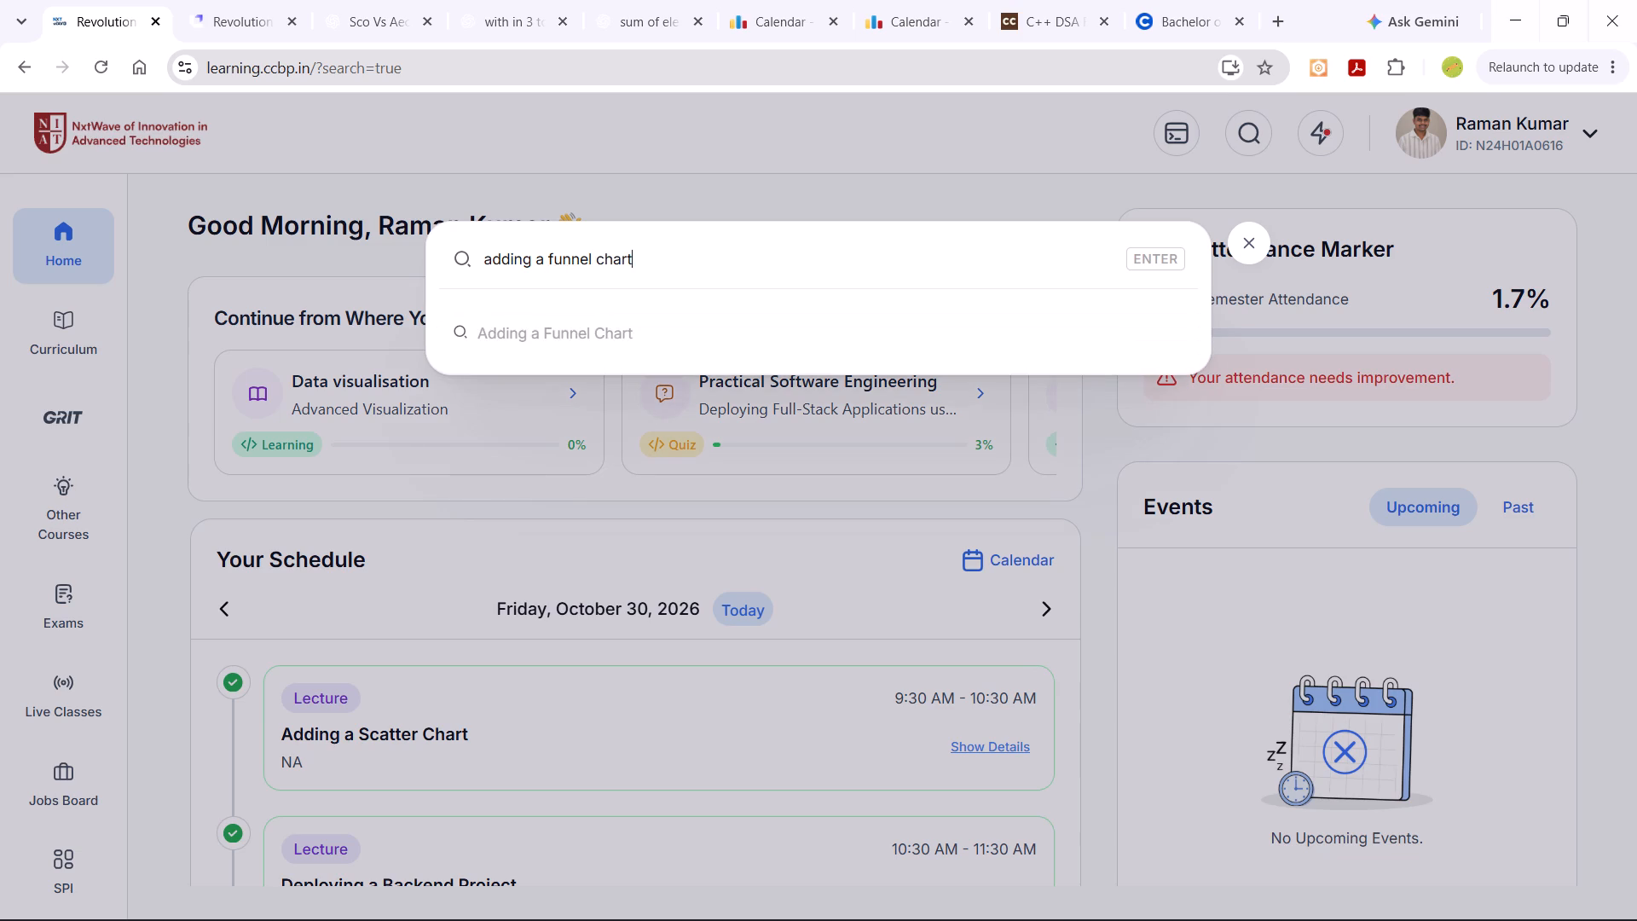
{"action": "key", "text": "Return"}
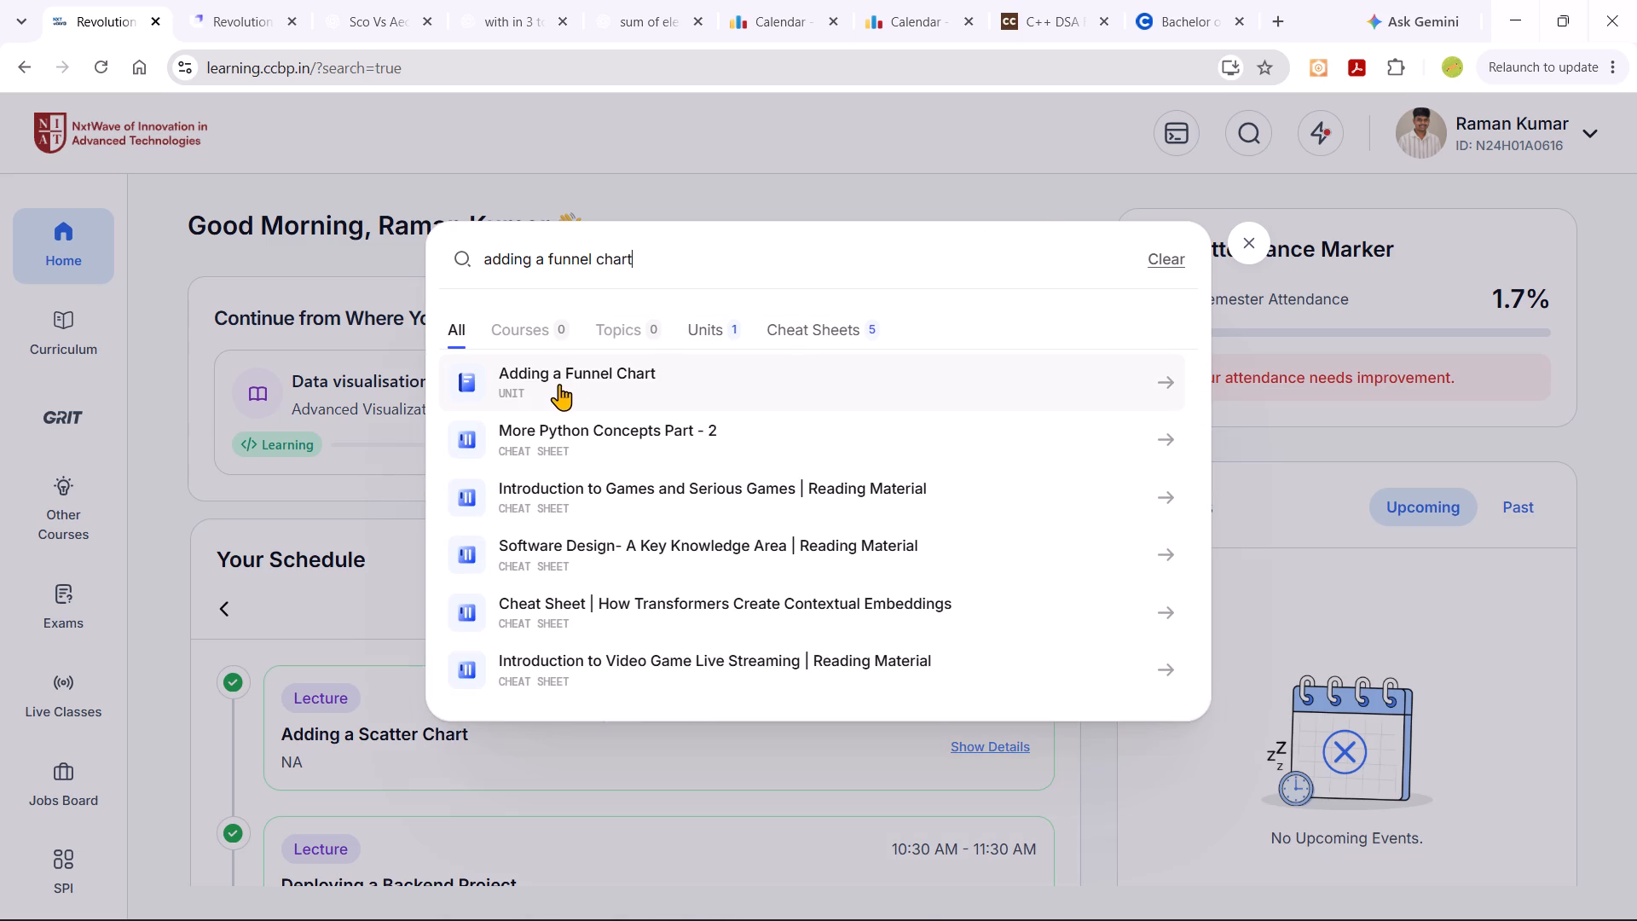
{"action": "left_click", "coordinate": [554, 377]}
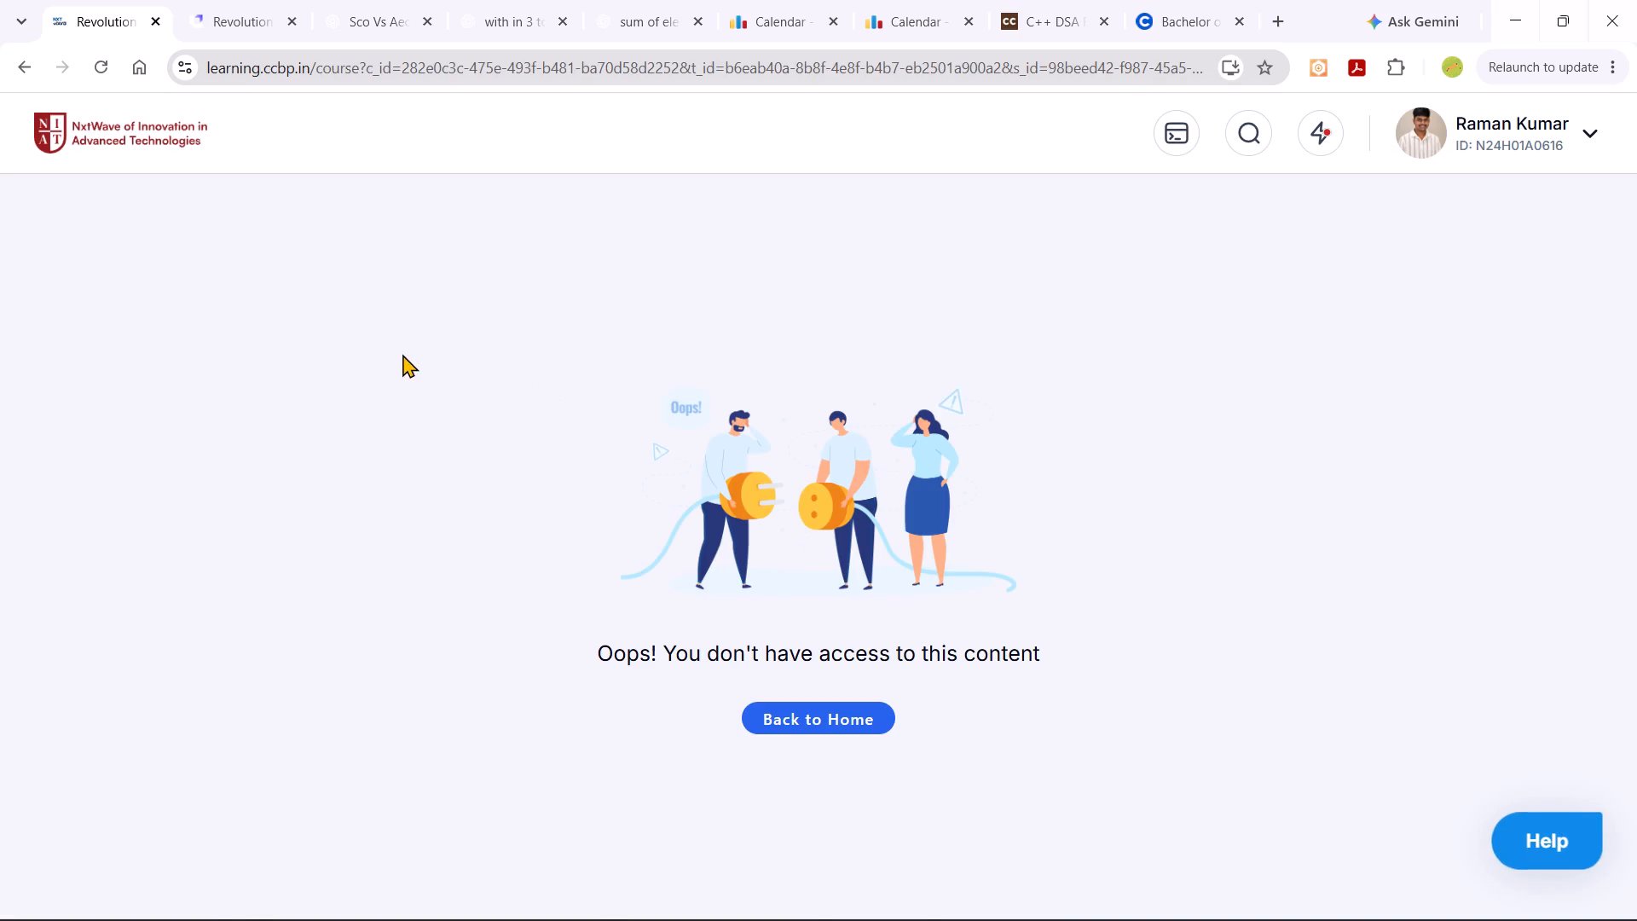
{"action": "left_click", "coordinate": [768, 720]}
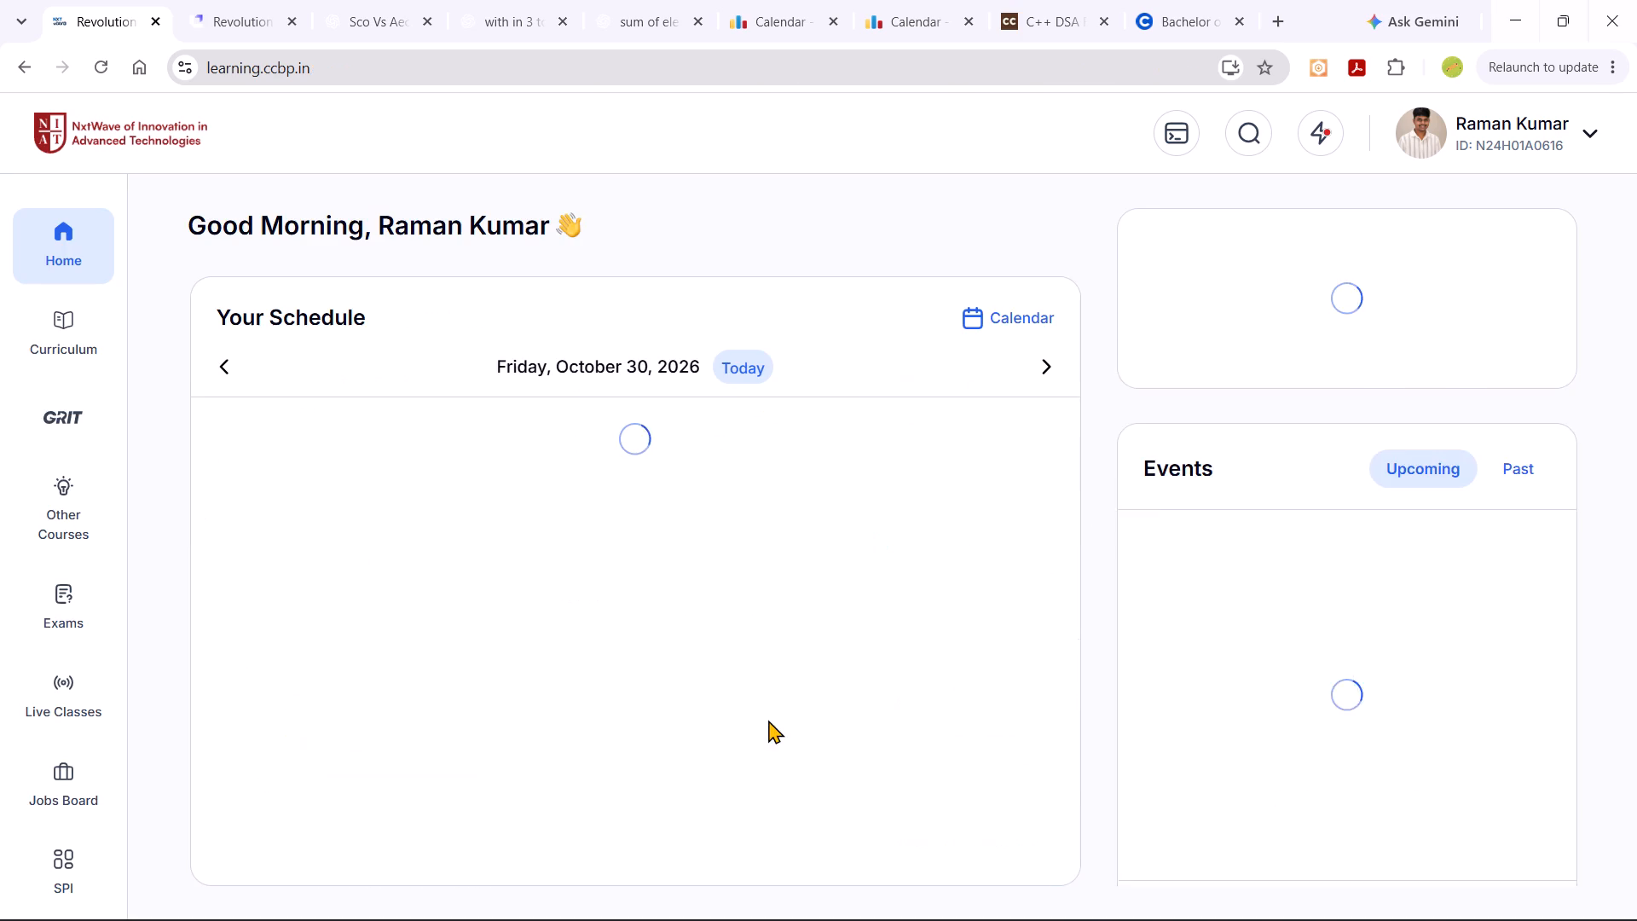
Expand the Adding a Scatter Chart lecture's details in the schedule and open its in-class quiz on adding a scatter chart.
{"action": "scroll", "coordinate": [437, 506], "scroll_direction": "down", "scroll_amount": 2}
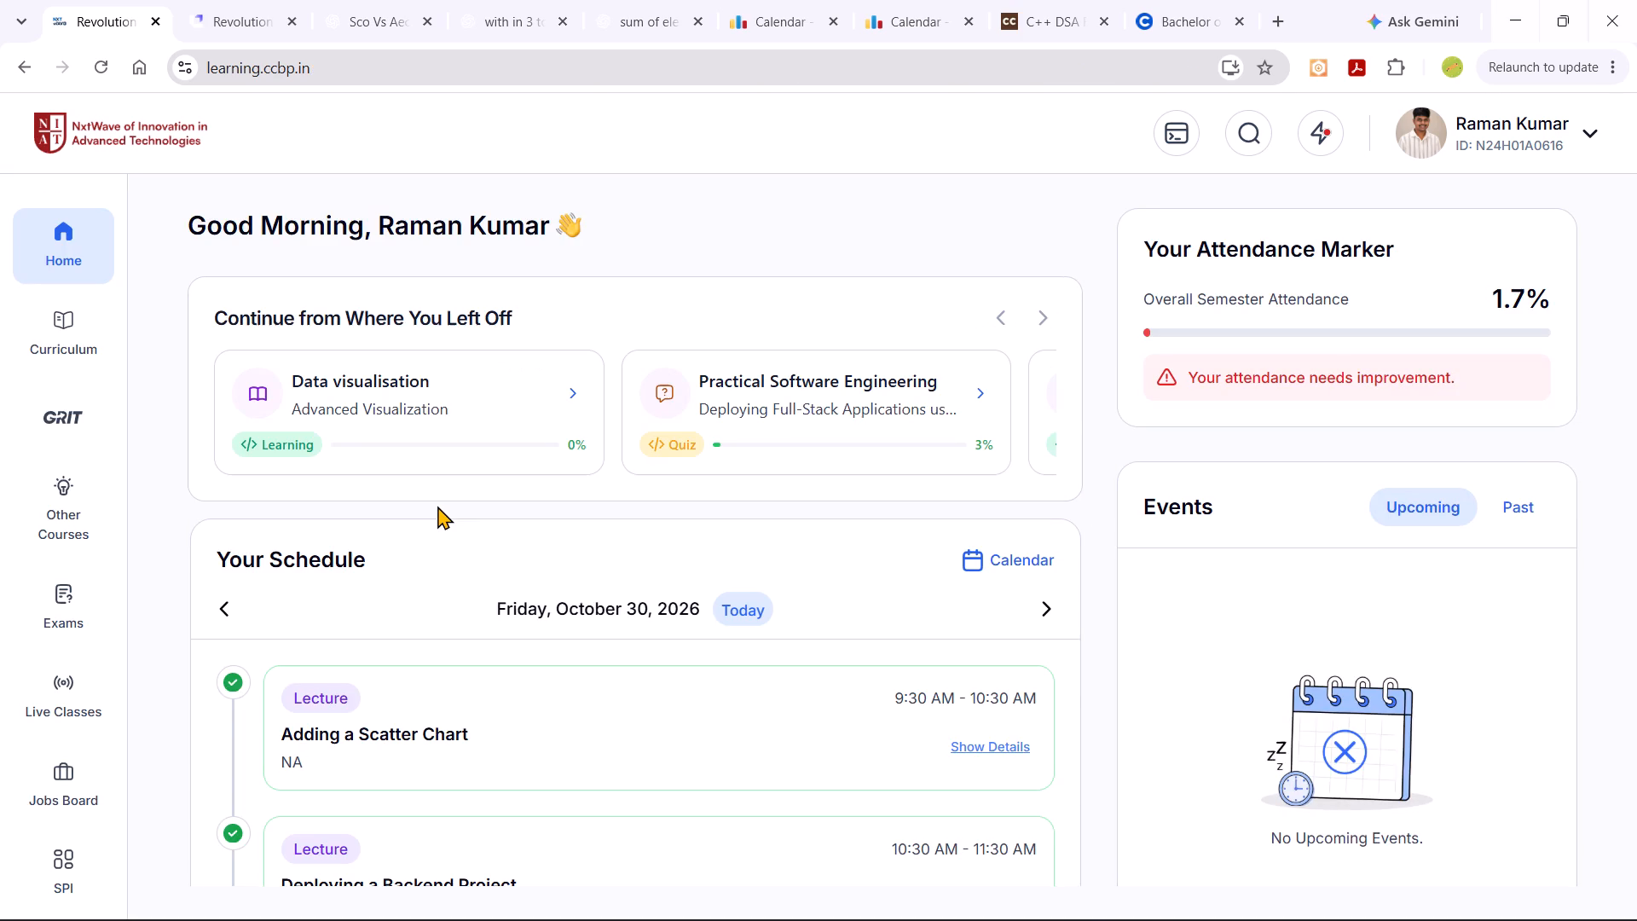
{"action": "left_click", "coordinate": [963, 750]}
{"action": "scroll", "coordinate": [647, 634], "scroll_direction": "down", "scroll_amount": 2}
{"action": "scroll", "coordinate": [322, 461], "scroll_direction": "down", "scroll_amount": 2}
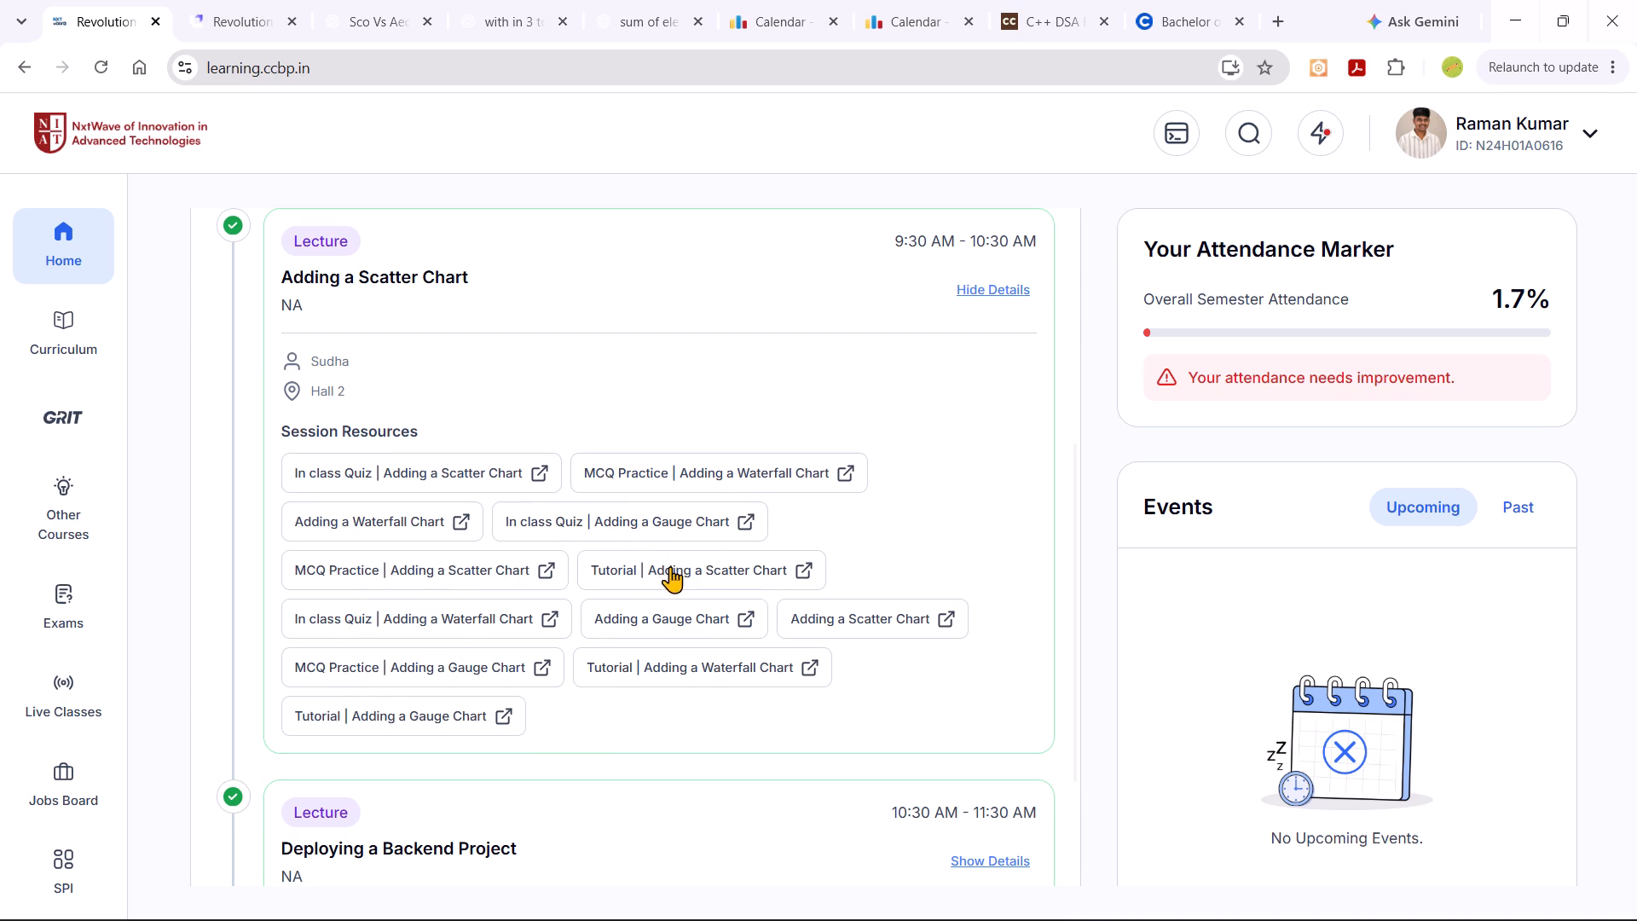
{"action": "left_click", "coordinate": [425, 474]}
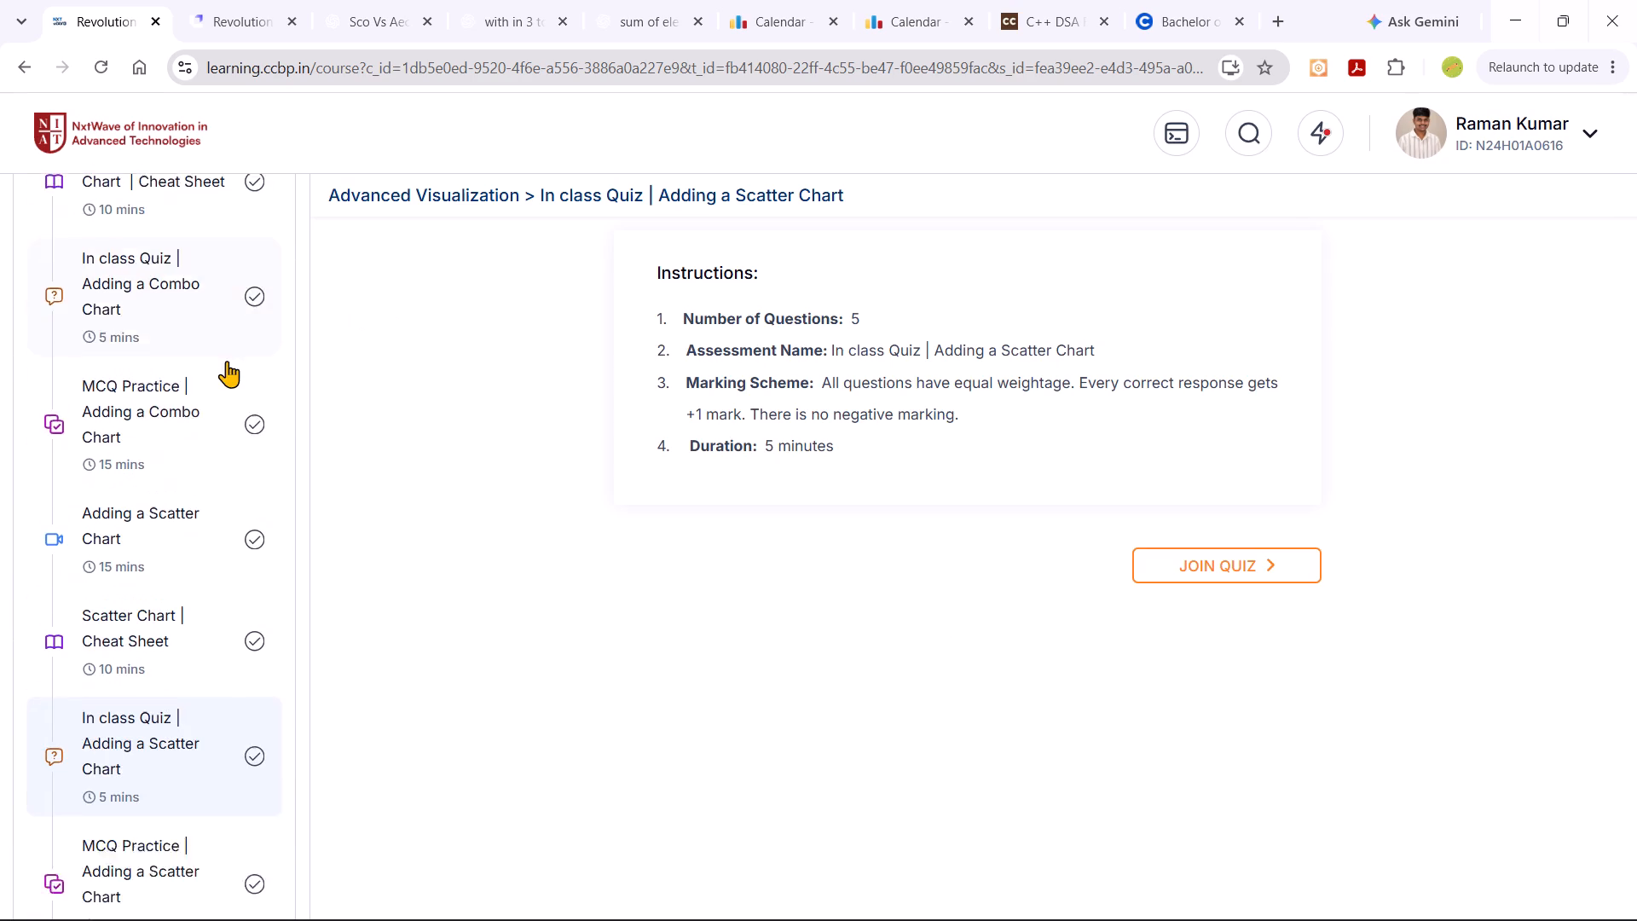
Open the Adding Filled Maps lesson from the course outline and look over its video and slides.
{"action": "scroll", "coordinate": [209, 430], "scroll_direction": "down", "scroll_amount": 4}
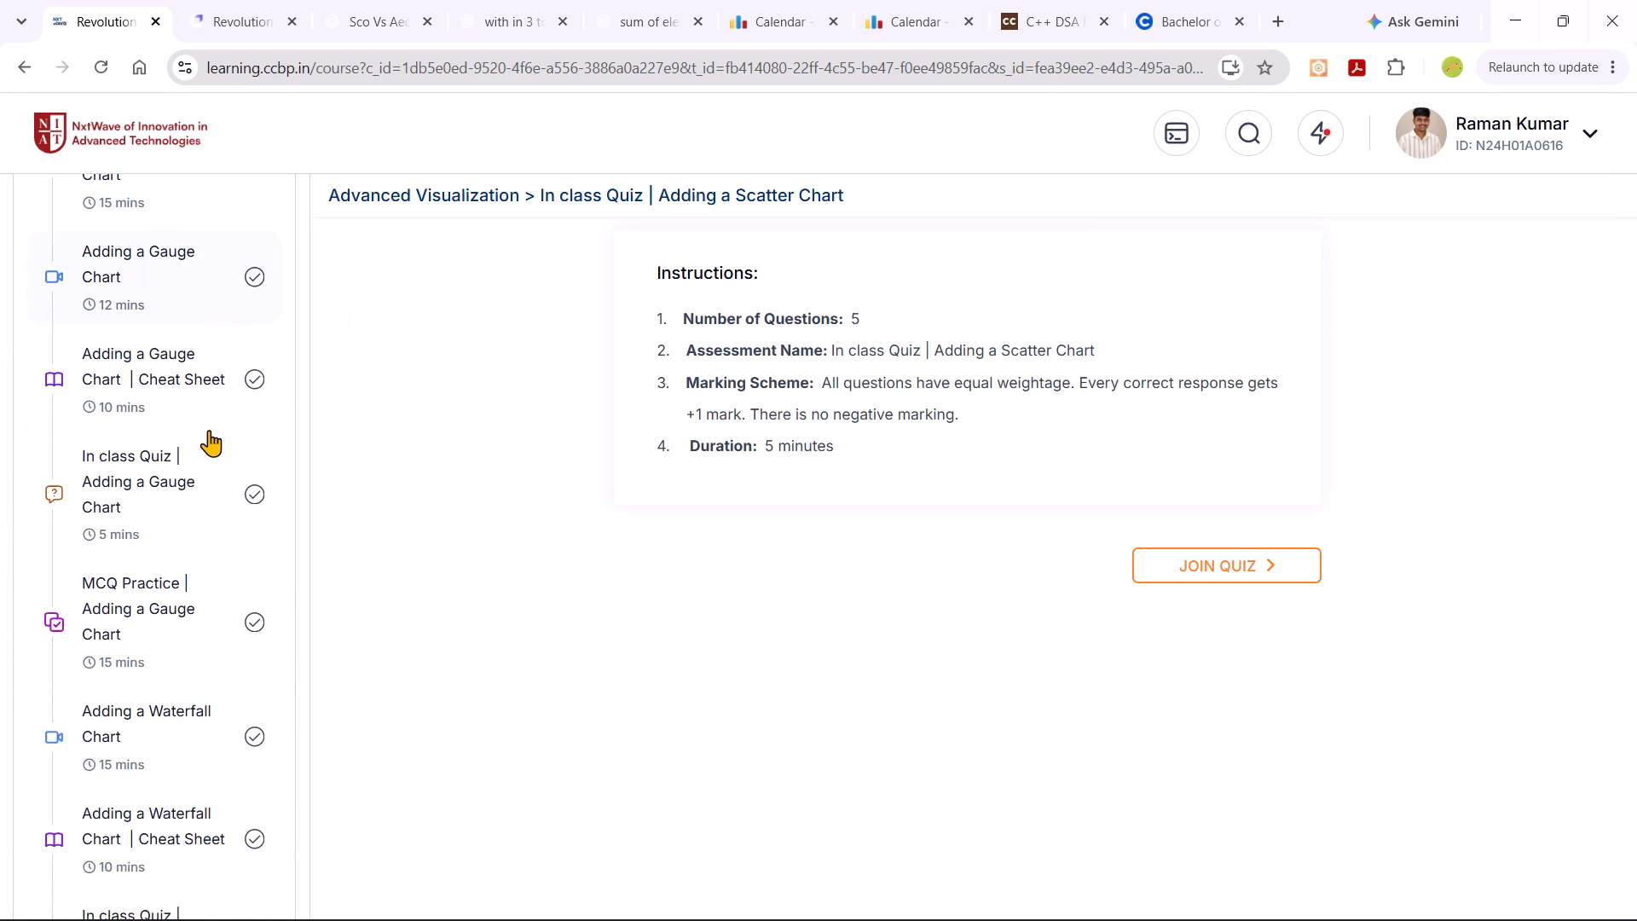
{"action": "scroll", "coordinate": [209, 430], "scroll_direction": "down", "scroll_amount": 5}
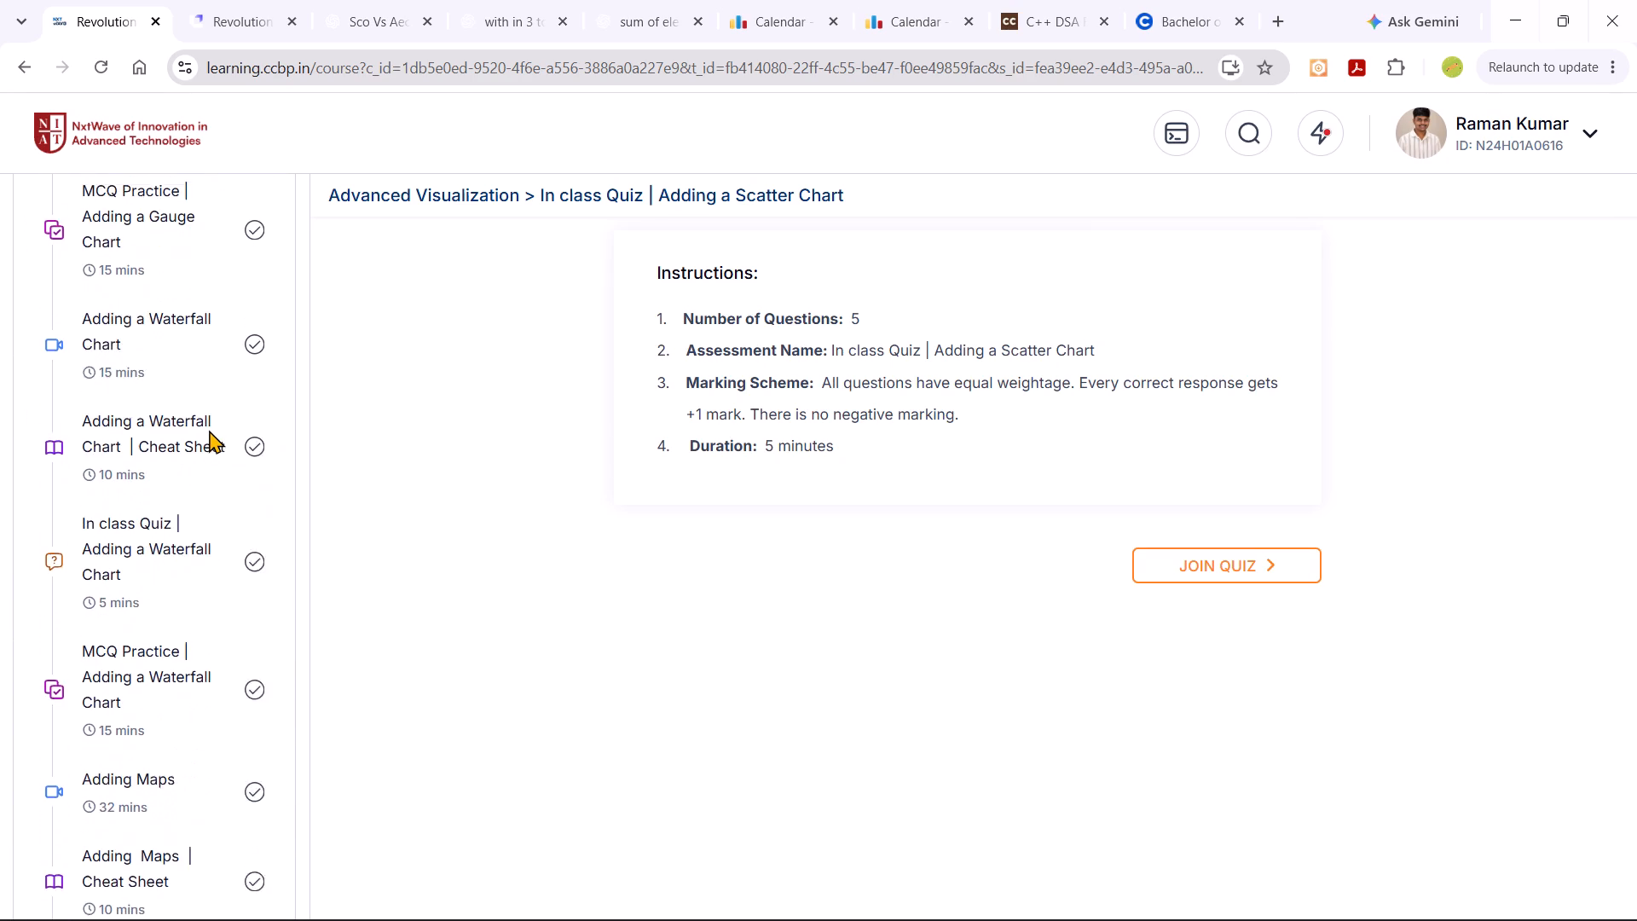
{"action": "scroll", "coordinate": [209, 430], "scroll_direction": "down", "scroll_amount": 6}
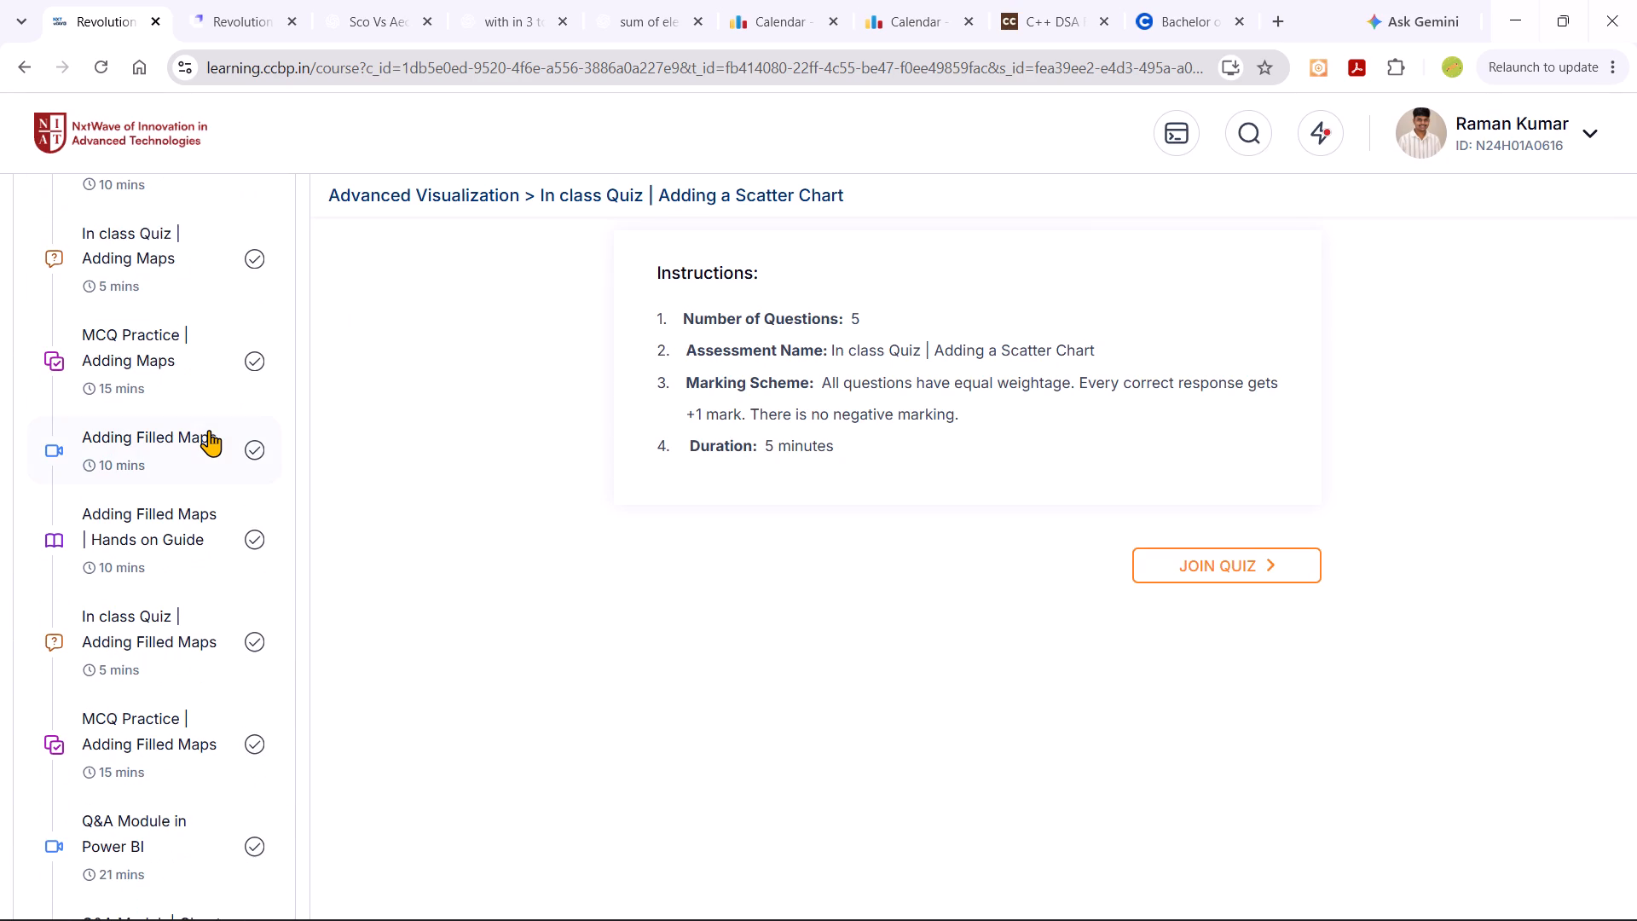
{"action": "left_click", "coordinate": [146, 446]}
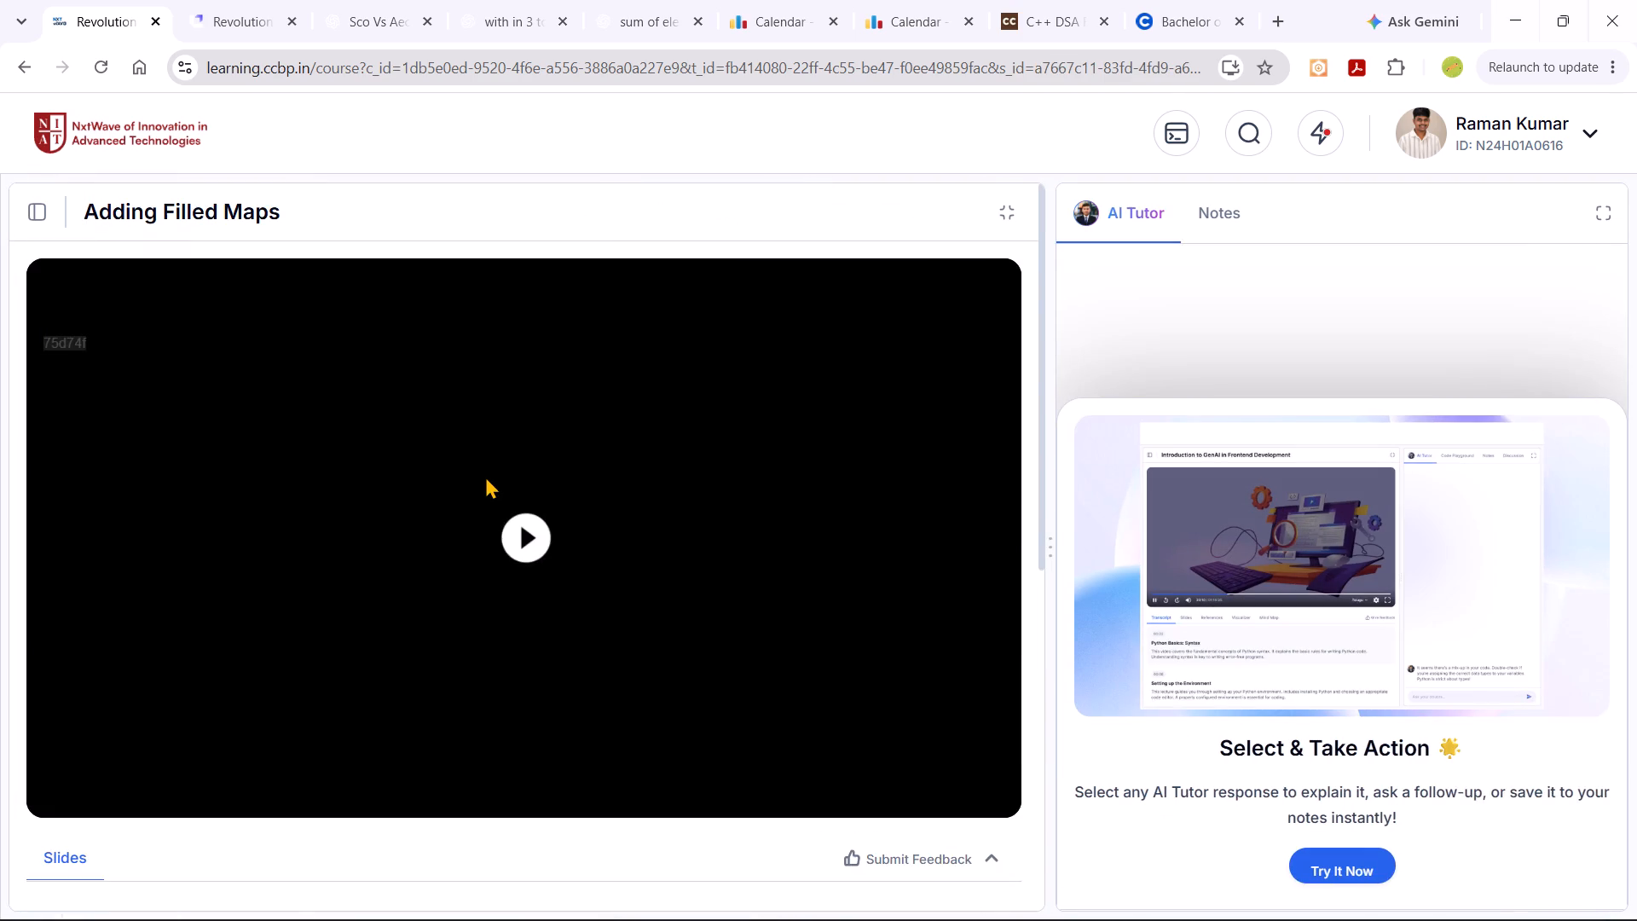
{"action": "scroll", "coordinate": [485, 476], "scroll_direction": "down", "scroll_amount": 3}
{"action": "scroll", "coordinate": [494, 572], "scroll_direction": "down", "scroll_amount": 4}
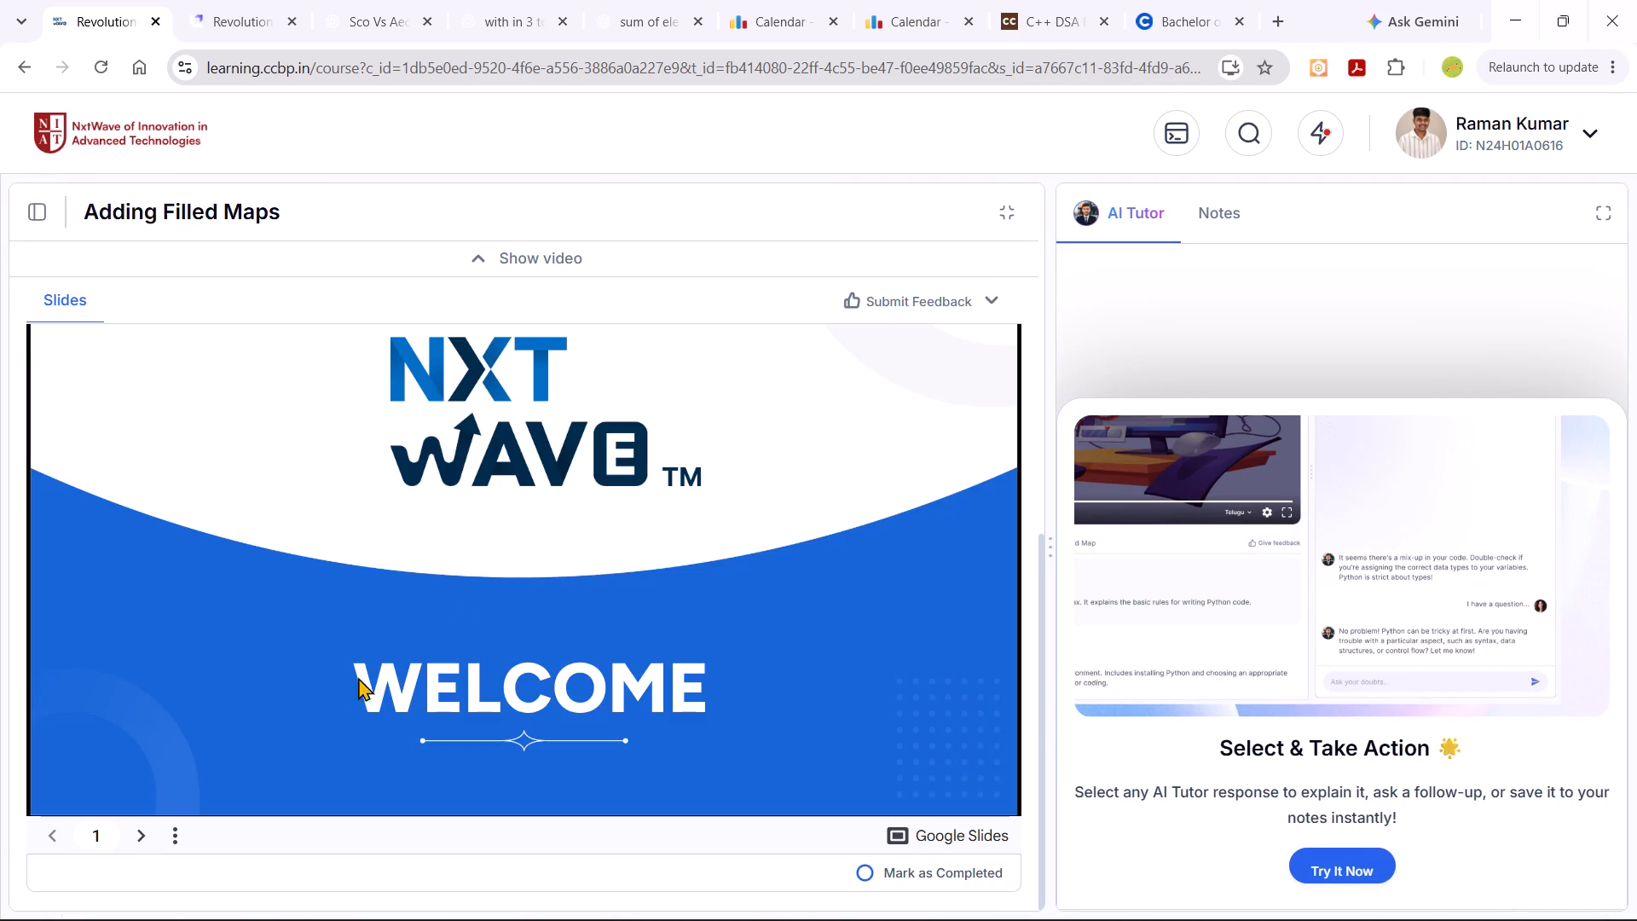
{"action": "scroll", "coordinate": [425, 670], "scroll_direction": "up", "scroll_amount": 5}
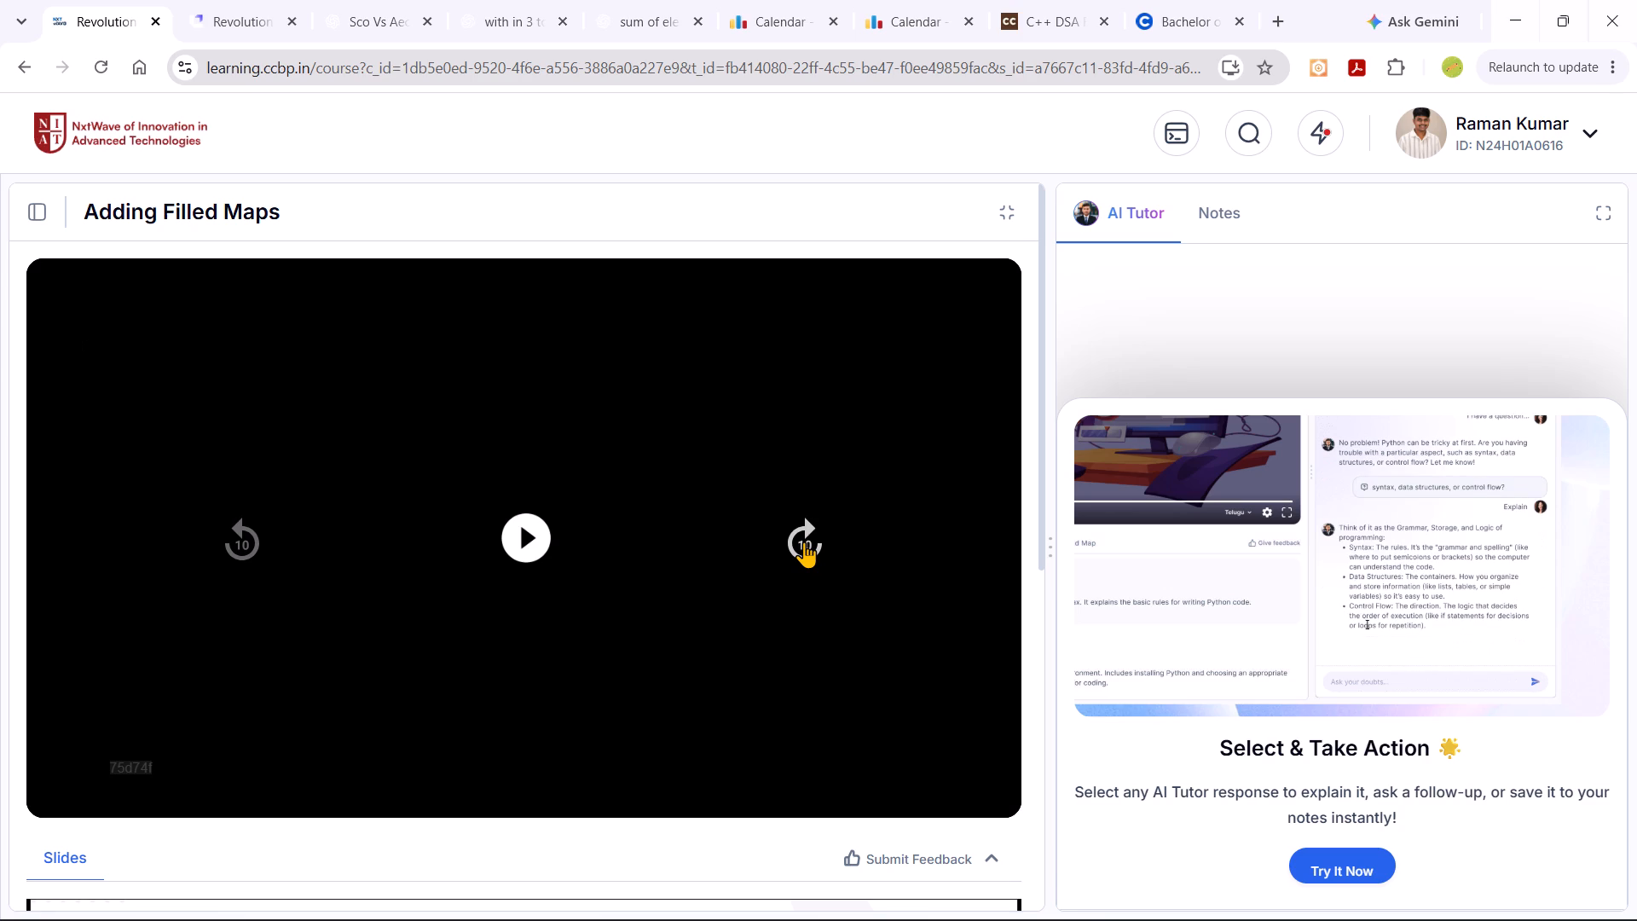
Open the Adding a Funnel Chart lesson from the course outline and download its dataset.
{"action": "left_click", "coordinate": [38, 216]}
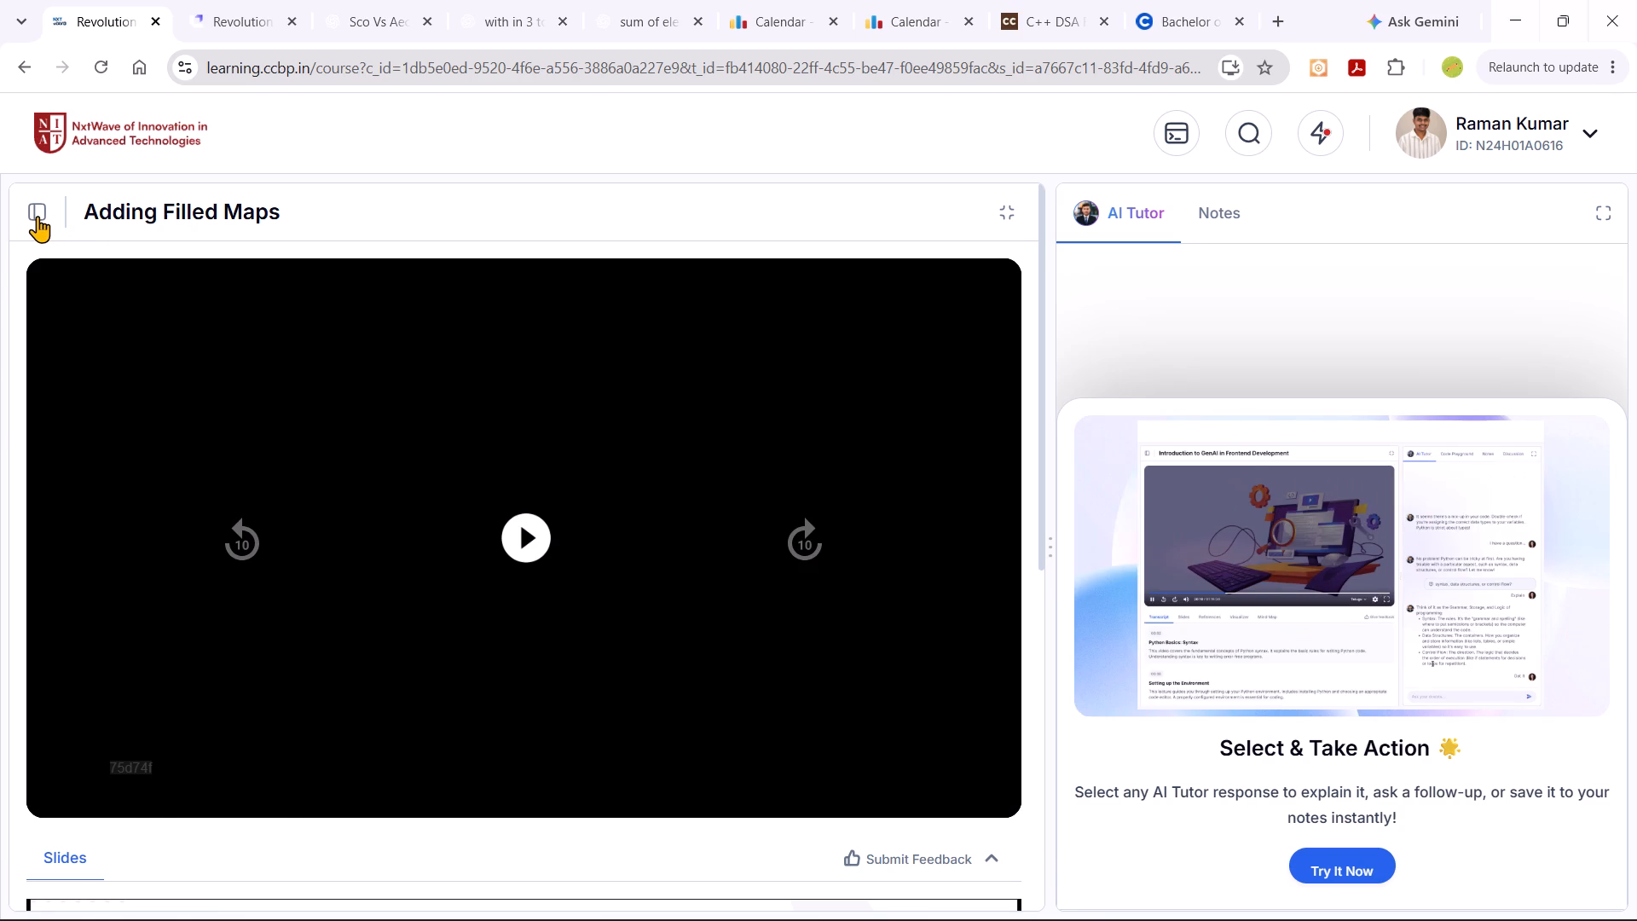
{"action": "scroll", "coordinate": [205, 476], "scroll_direction": "down", "scroll_amount": 4}
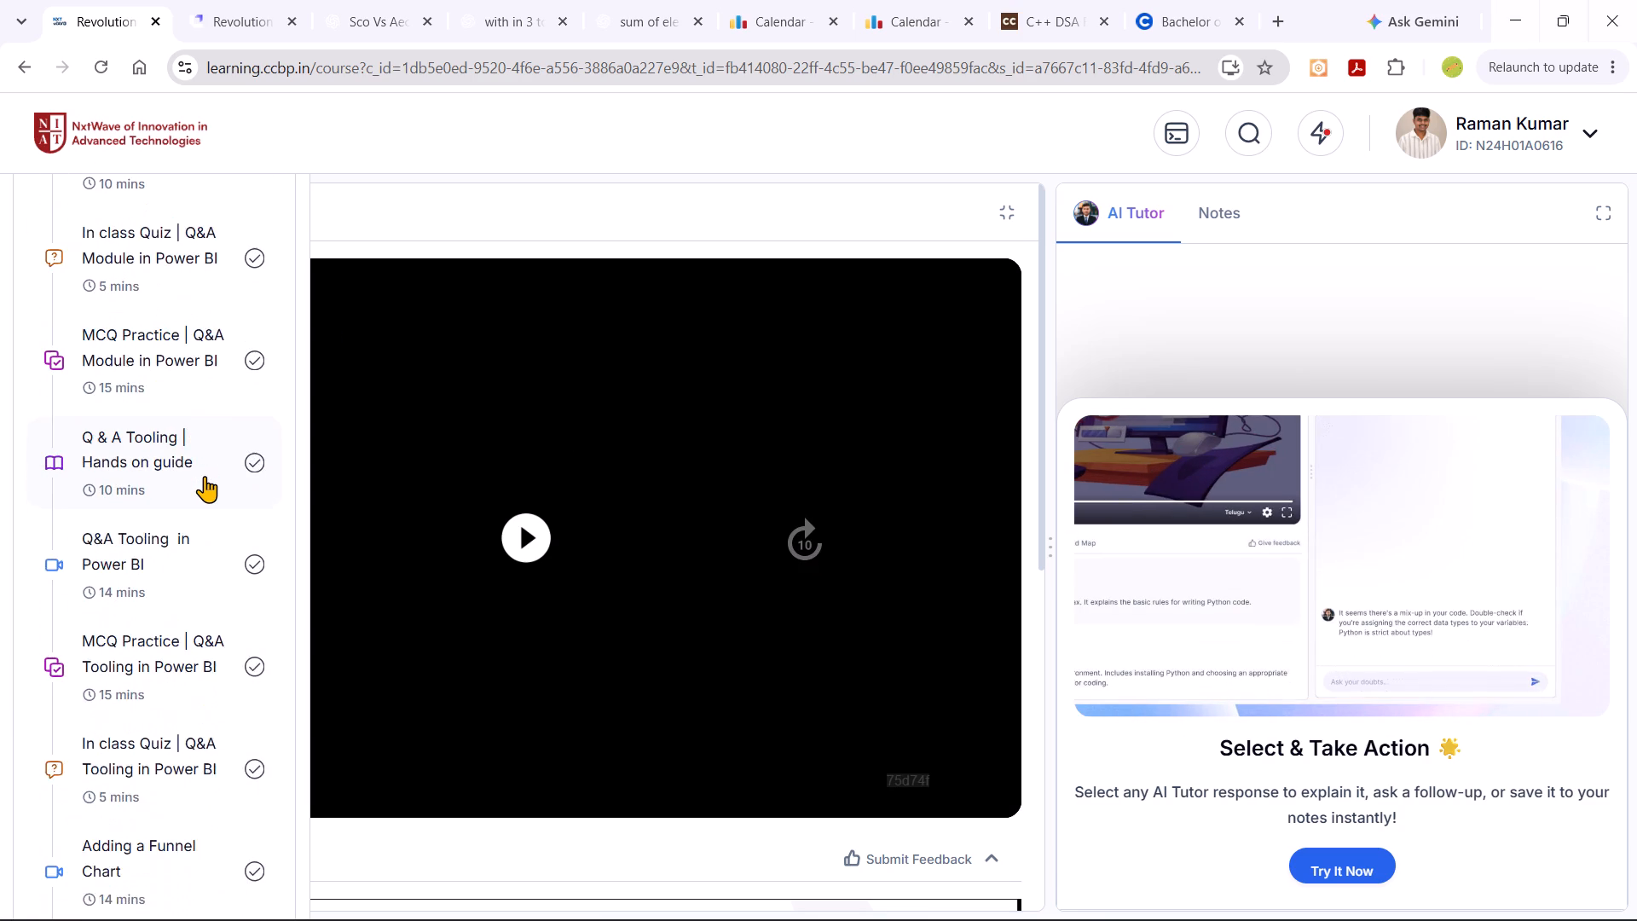
{"action": "scroll", "coordinate": [205, 476], "scroll_direction": "down", "scroll_amount": 6}
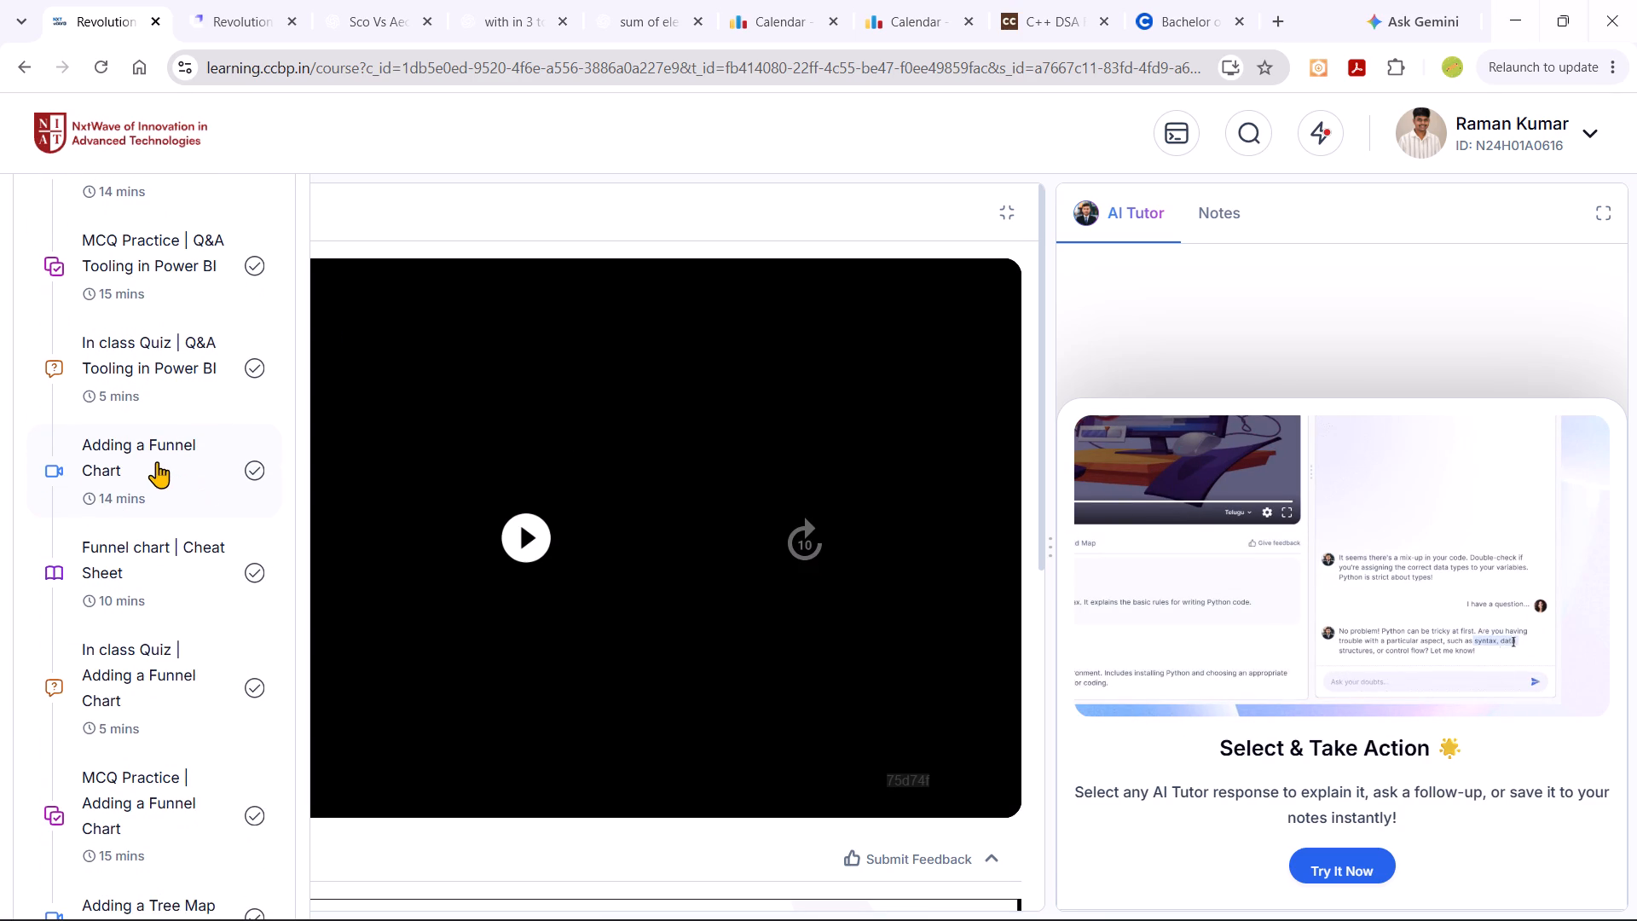
{"action": "left_click", "coordinate": [157, 461]}
{"action": "scroll", "coordinate": [407, 571], "scroll_direction": "down", "scroll_amount": 1}
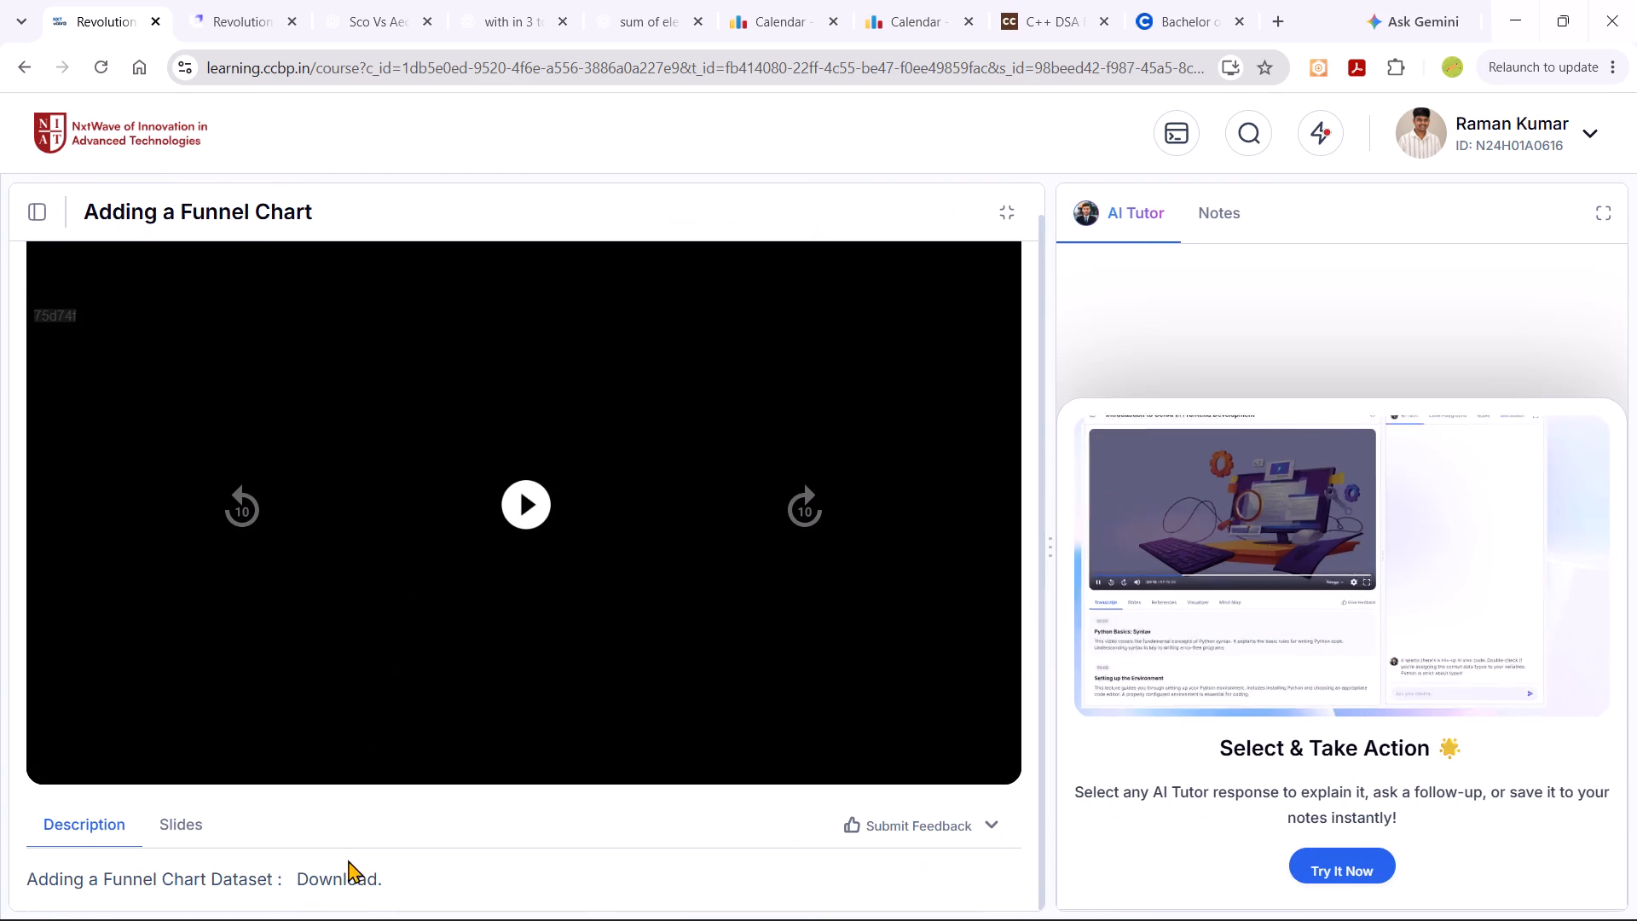
{"action": "left_click", "coordinate": [349, 873]}
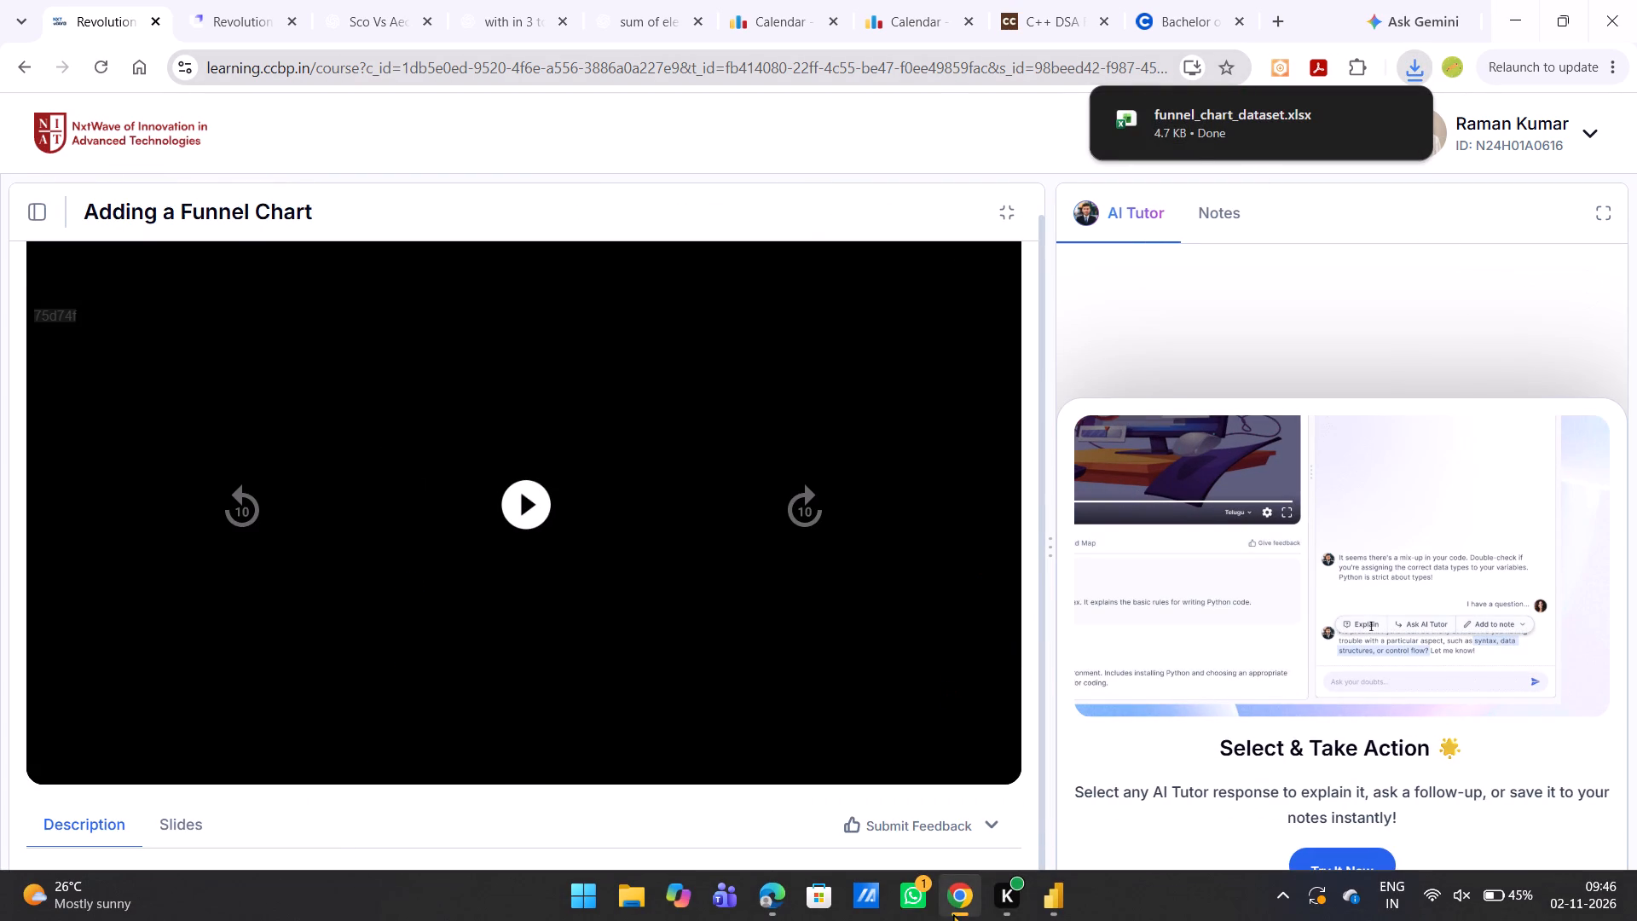
Switch to Power BI and load the Table sheet from the downloaded funnel_chart_dataset.xlsx workbook into the report.
{"action": "left_click", "coordinate": [1048, 900]}
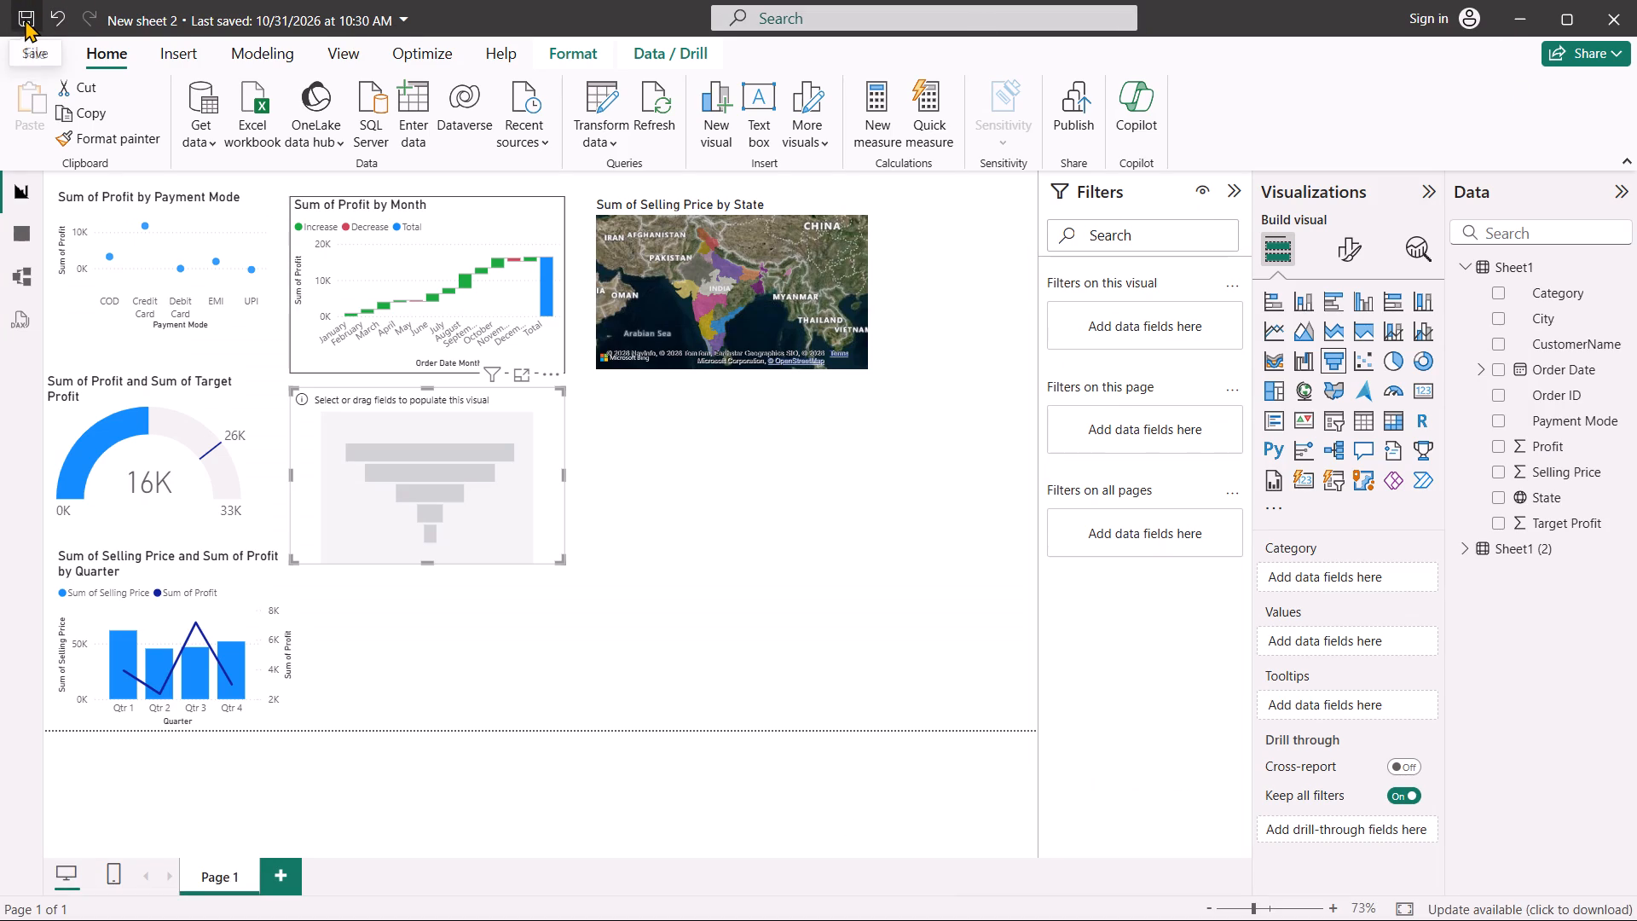
{"action": "left_click", "coordinate": [1521, 235]}
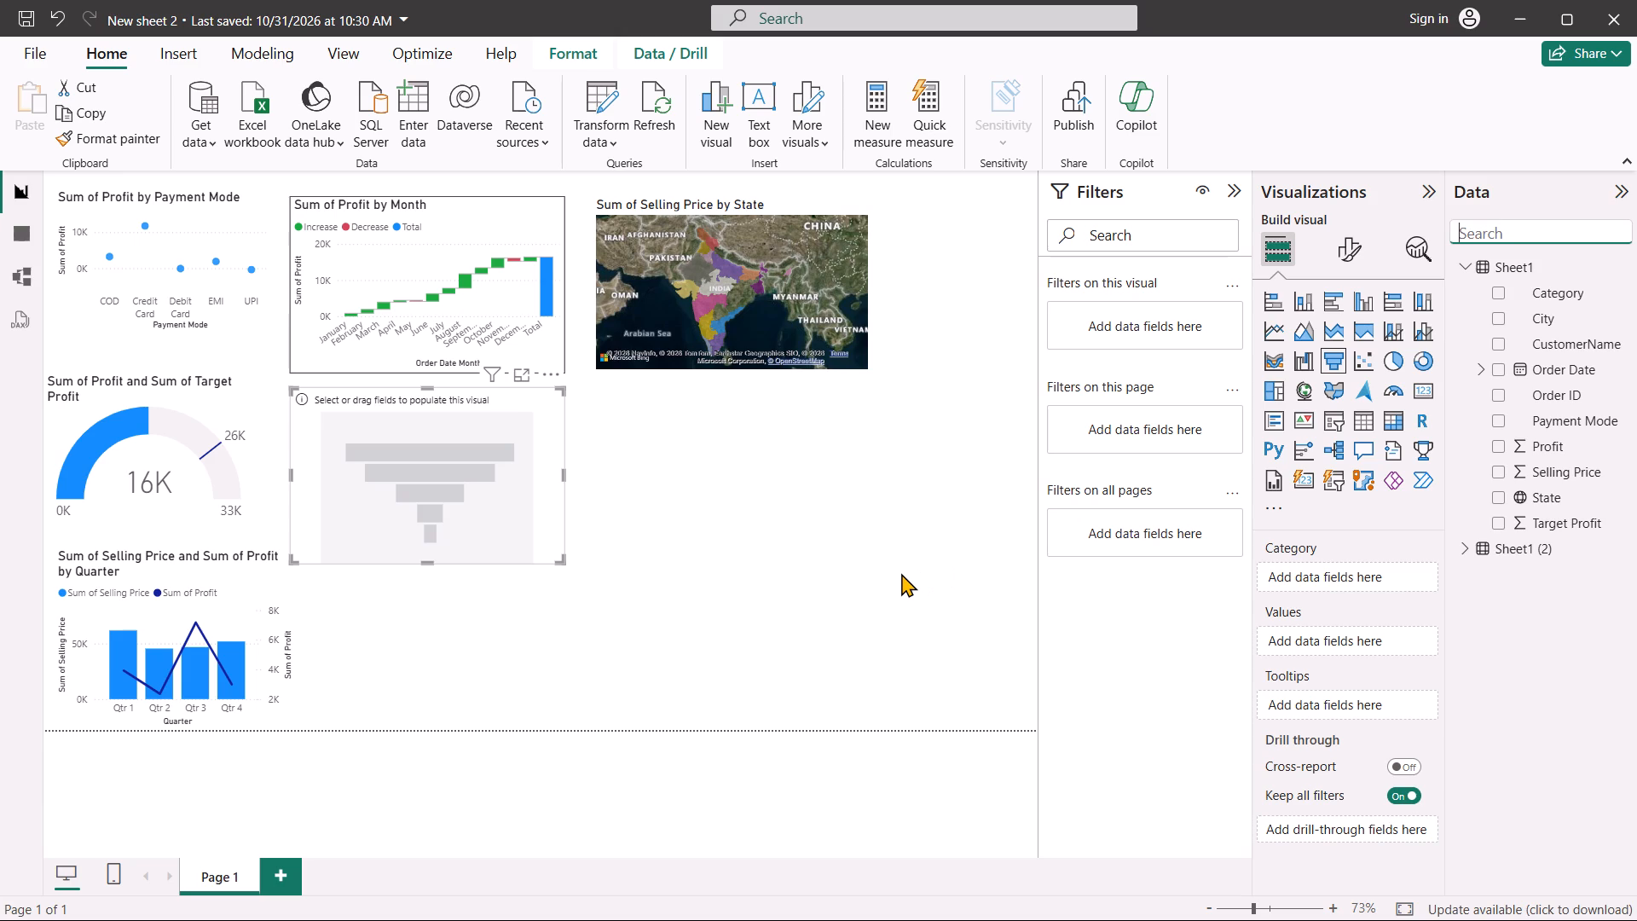
{"action": "left_click", "coordinate": [260, 135]}
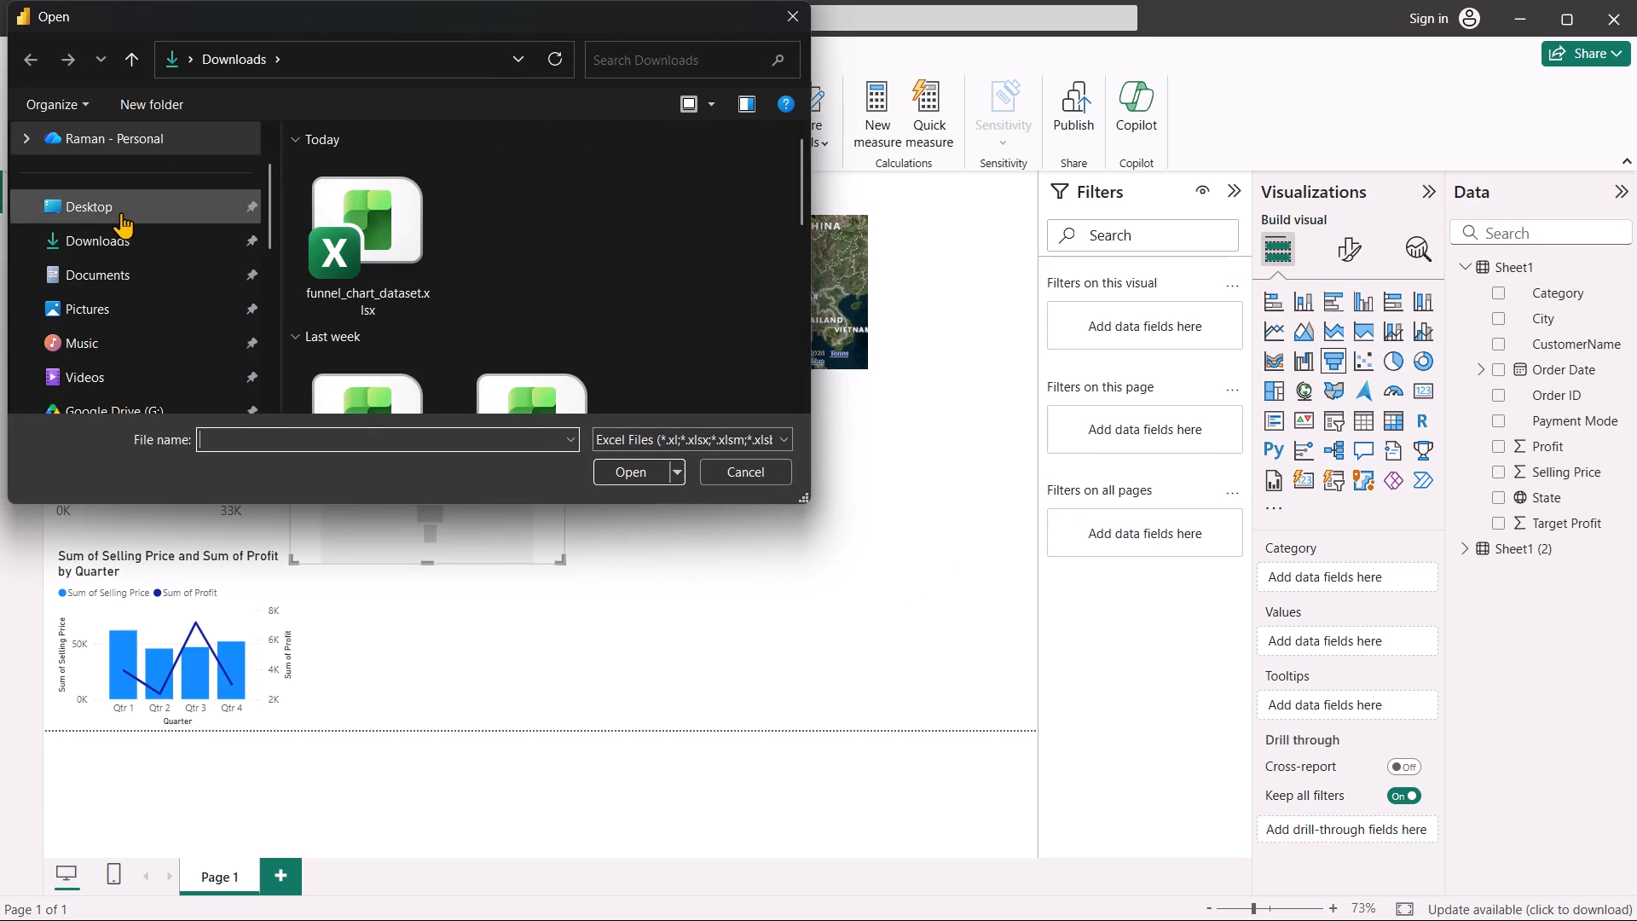
{"action": "double_click", "coordinate": [355, 240]}
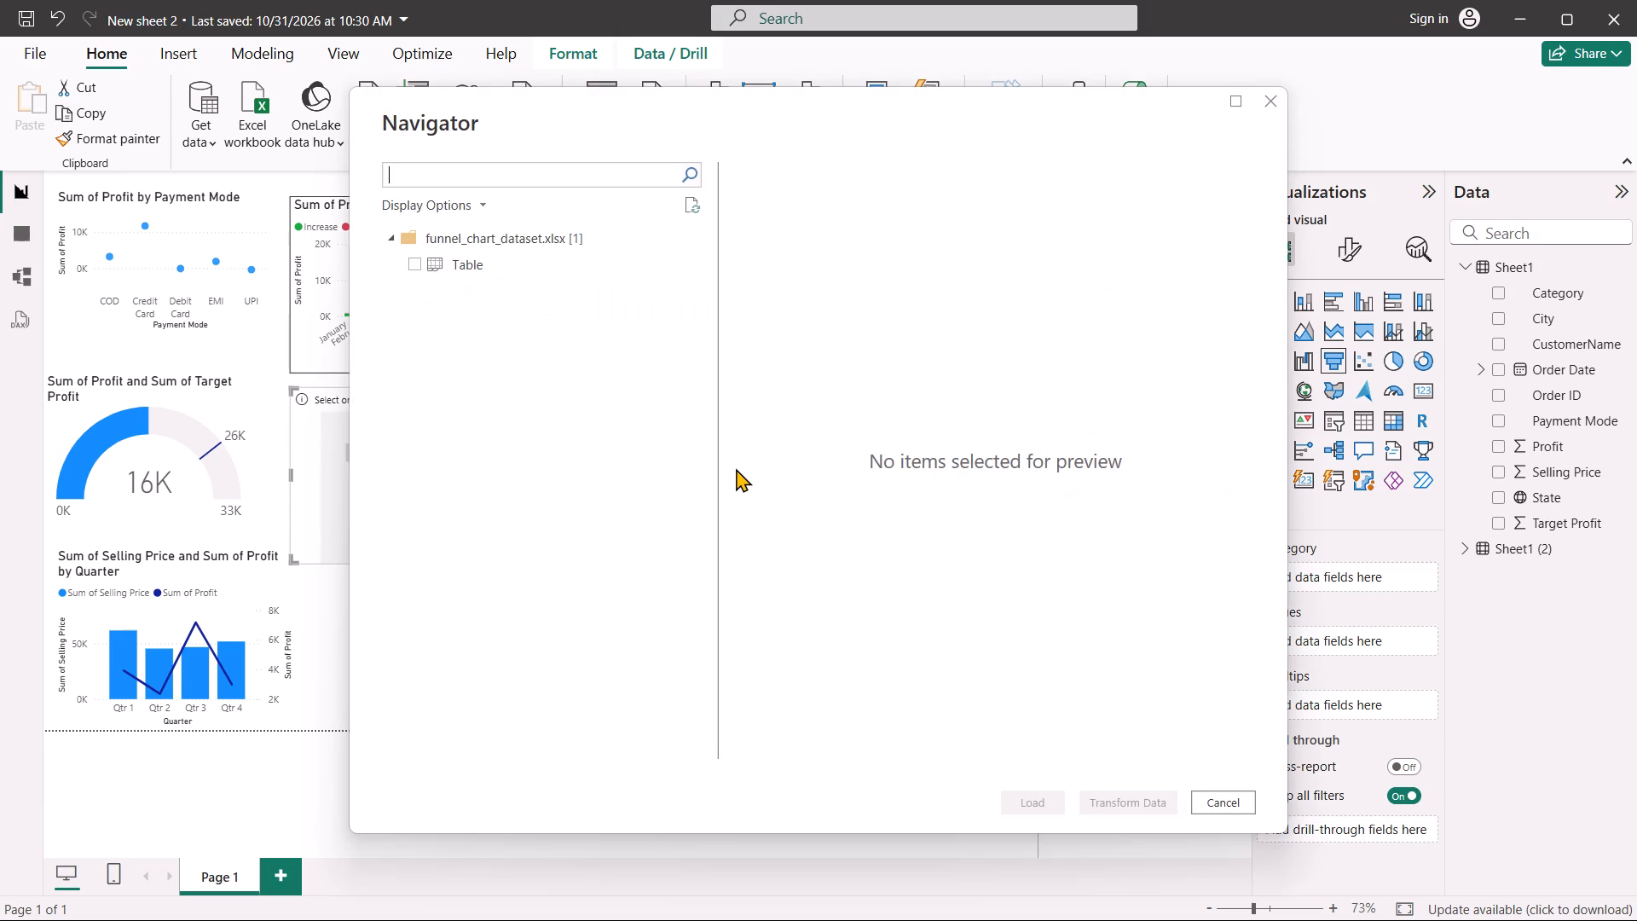
{"action": "left_click", "coordinate": [414, 264]}
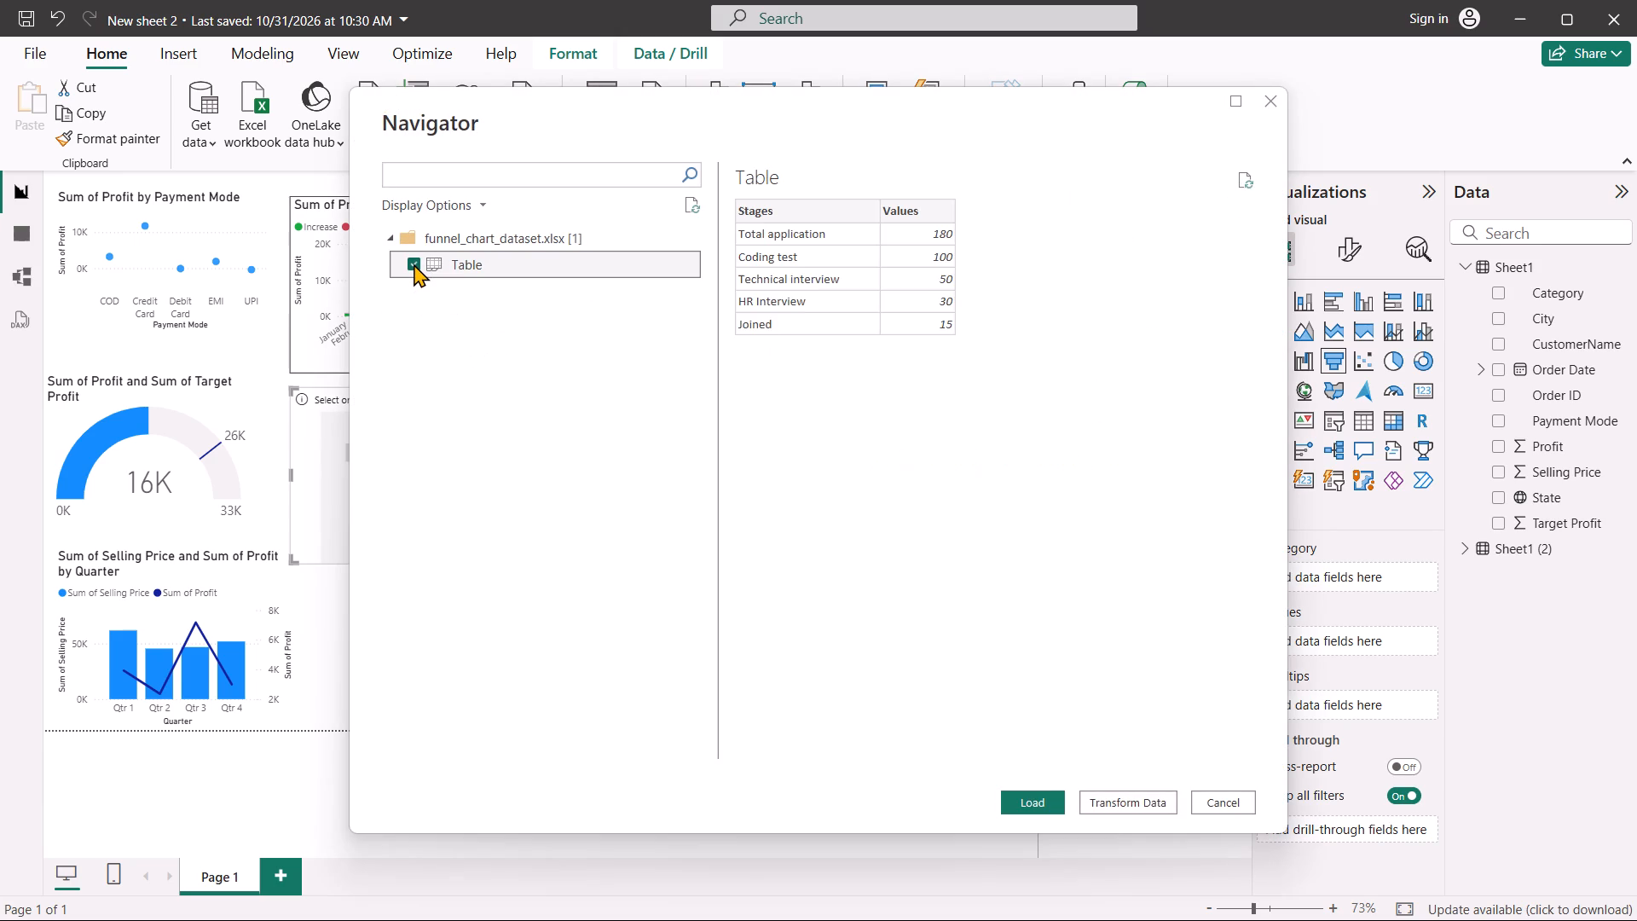
{"action": "left_click", "coordinate": [1028, 796]}
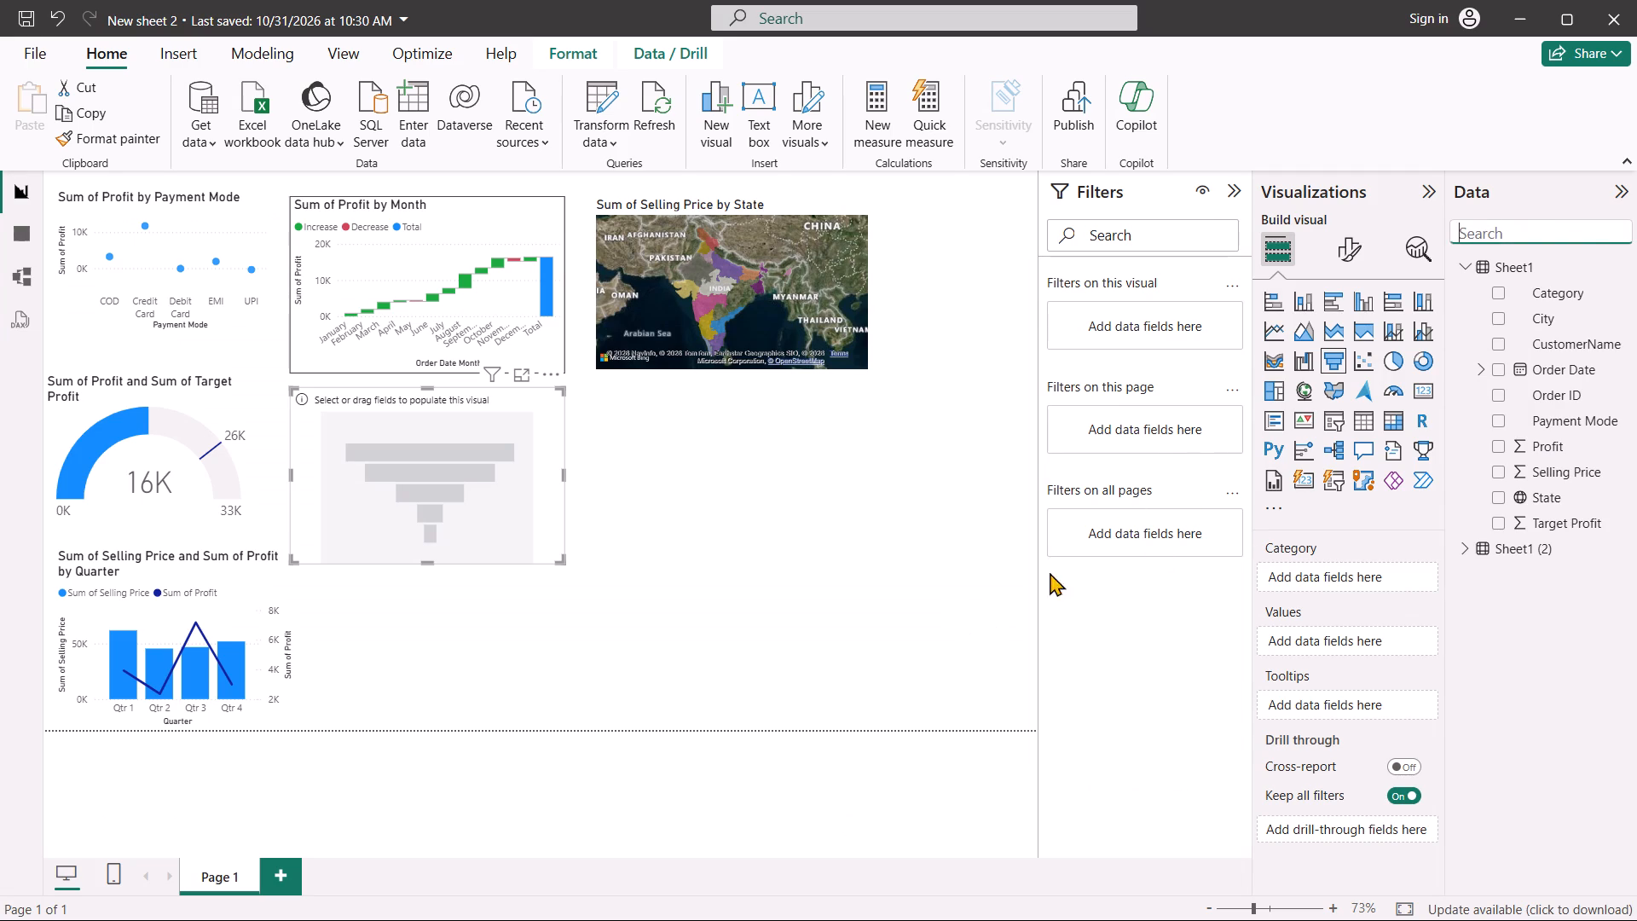
Populate the empty funnel chart from the new Table data, with Stages as the category and Values as the values.
{"action": "left_click", "coordinate": [1462, 267]}
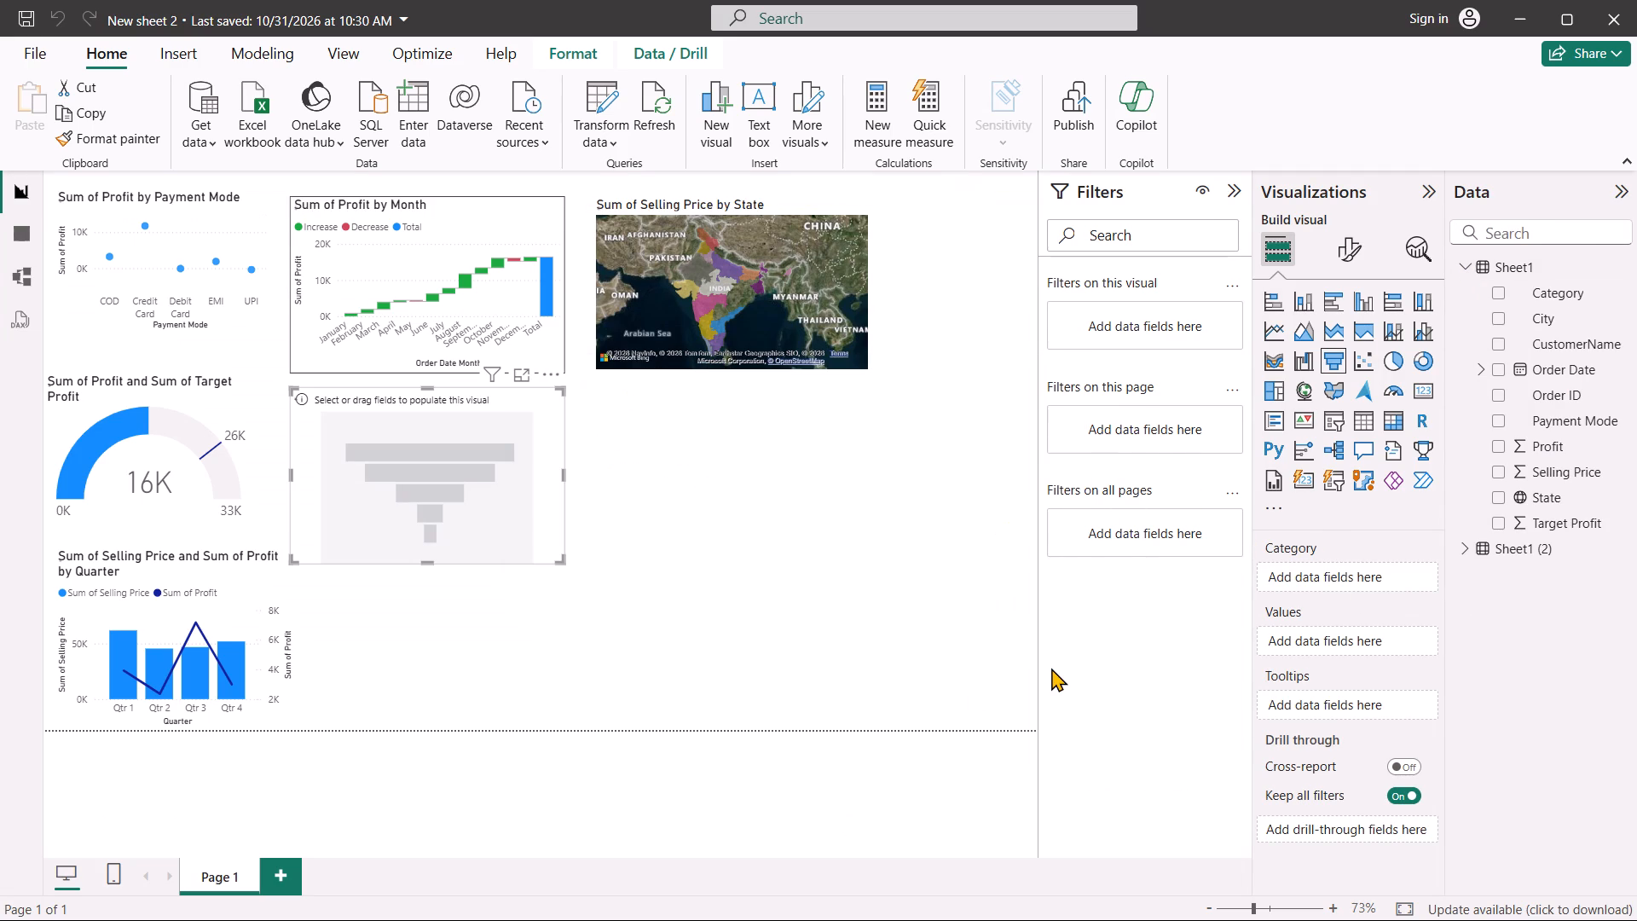
{"action": "left_click", "coordinate": [1466, 264]}
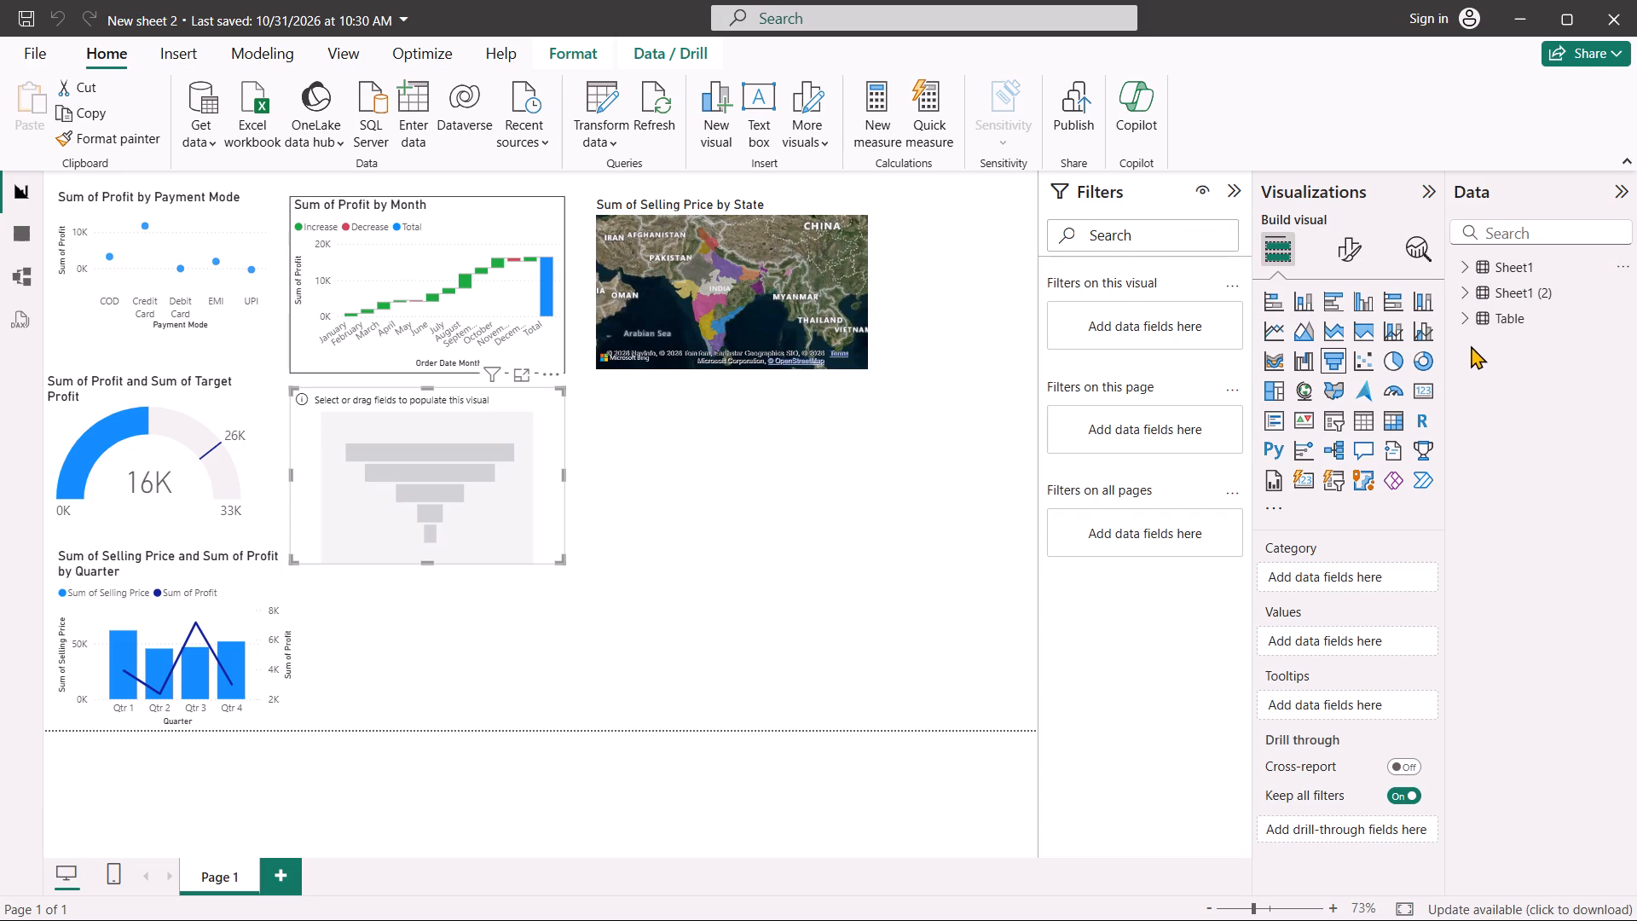
{"action": "left_click", "coordinate": [1465, 318]}
{"action": "left_click_drag", "start_coordinate": [1540, 345], "coordinate": [1342, 574]}
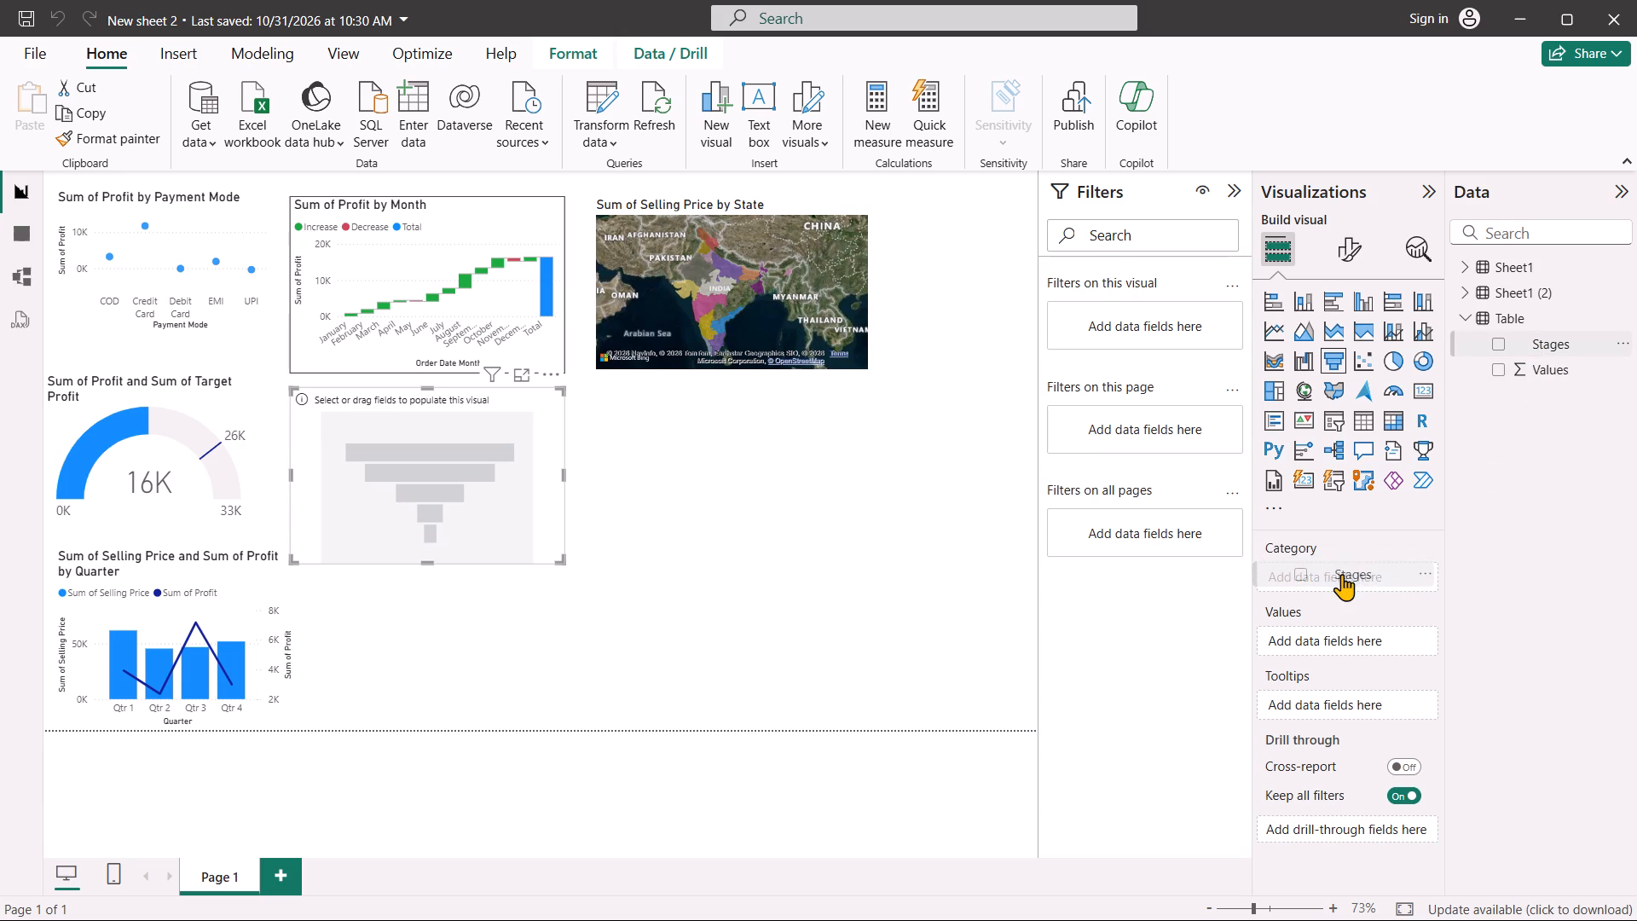
{"action": "left_click_drag", "start_coordinate": [1540, 374], "coordinate": [1366, 648]}
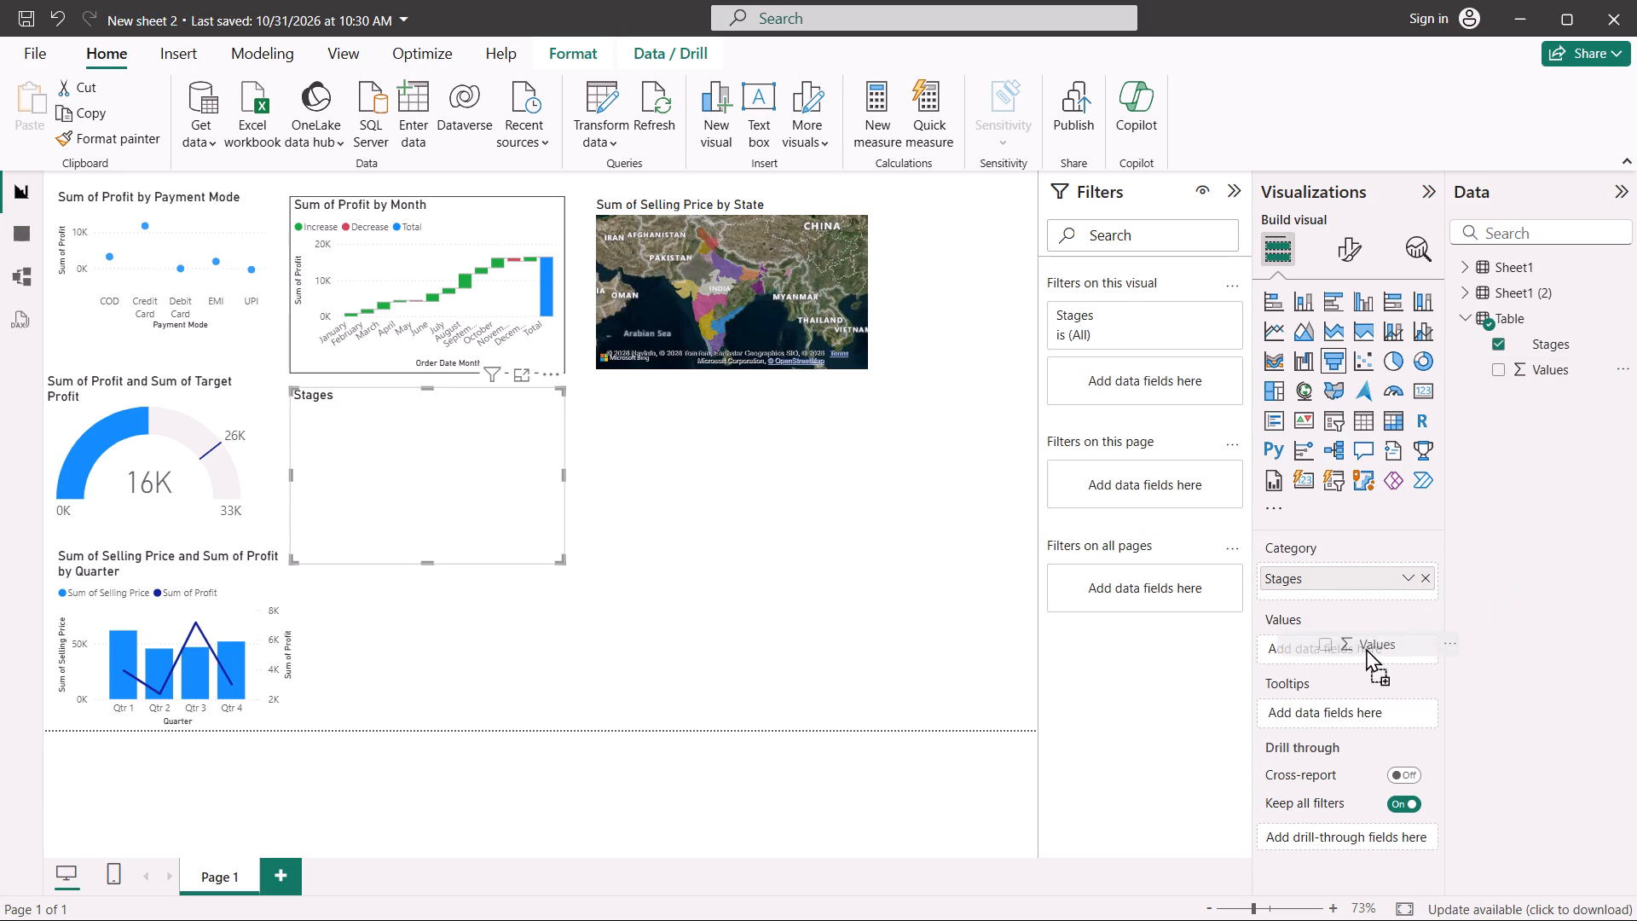
{"action": "left_click_drag", "start_coordinate": [1366, 648], "coordinate": [1354, 653]}
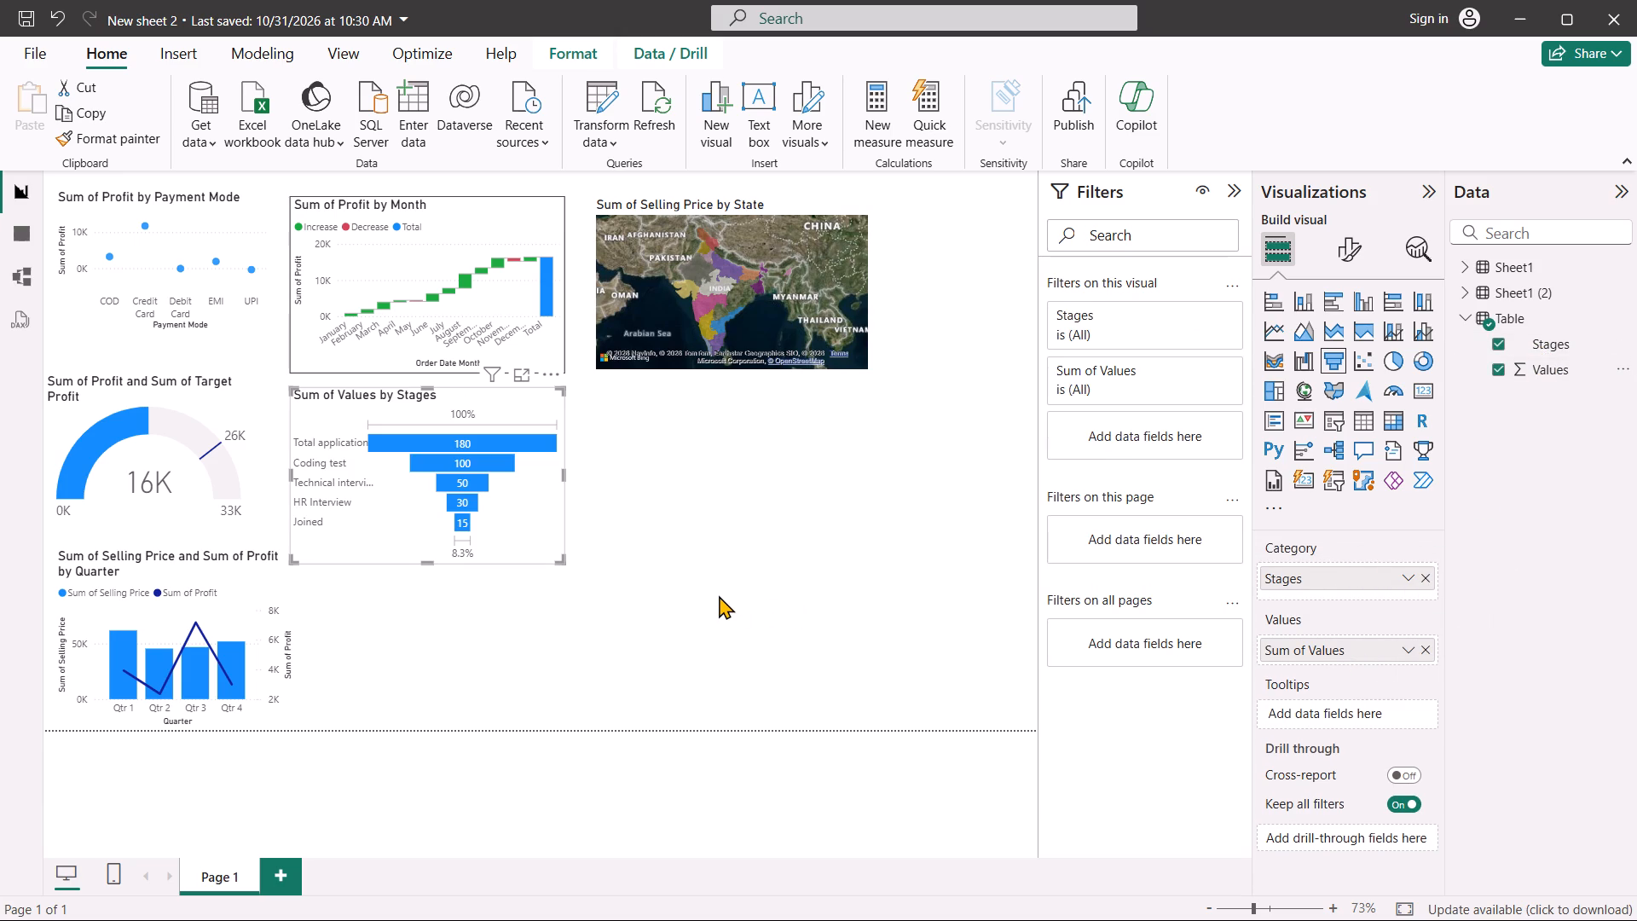
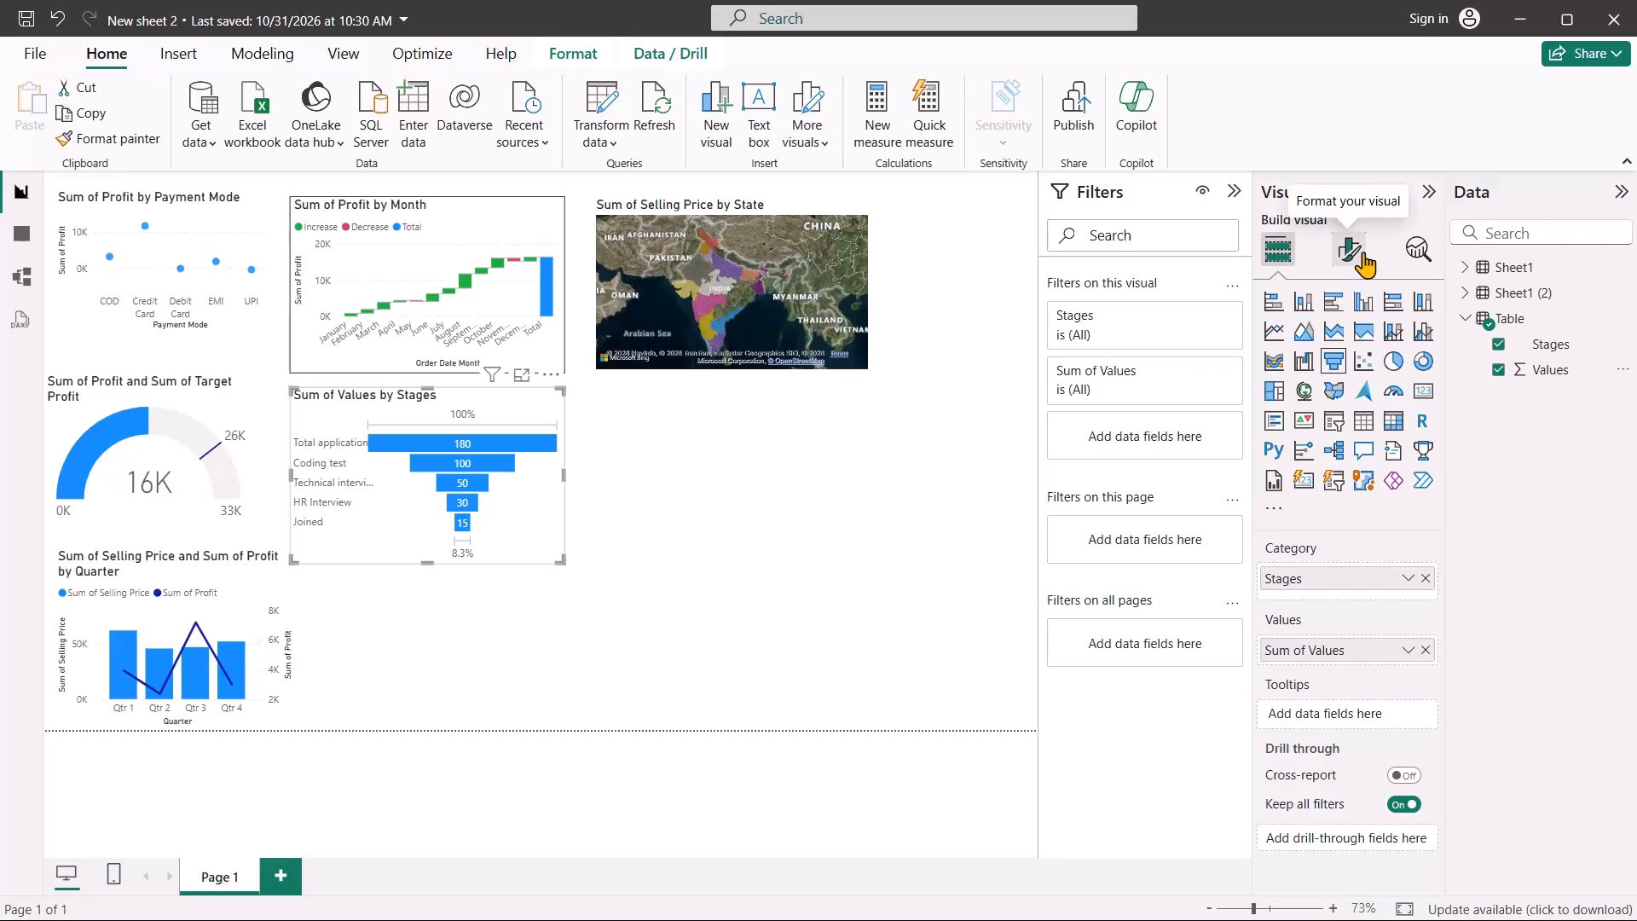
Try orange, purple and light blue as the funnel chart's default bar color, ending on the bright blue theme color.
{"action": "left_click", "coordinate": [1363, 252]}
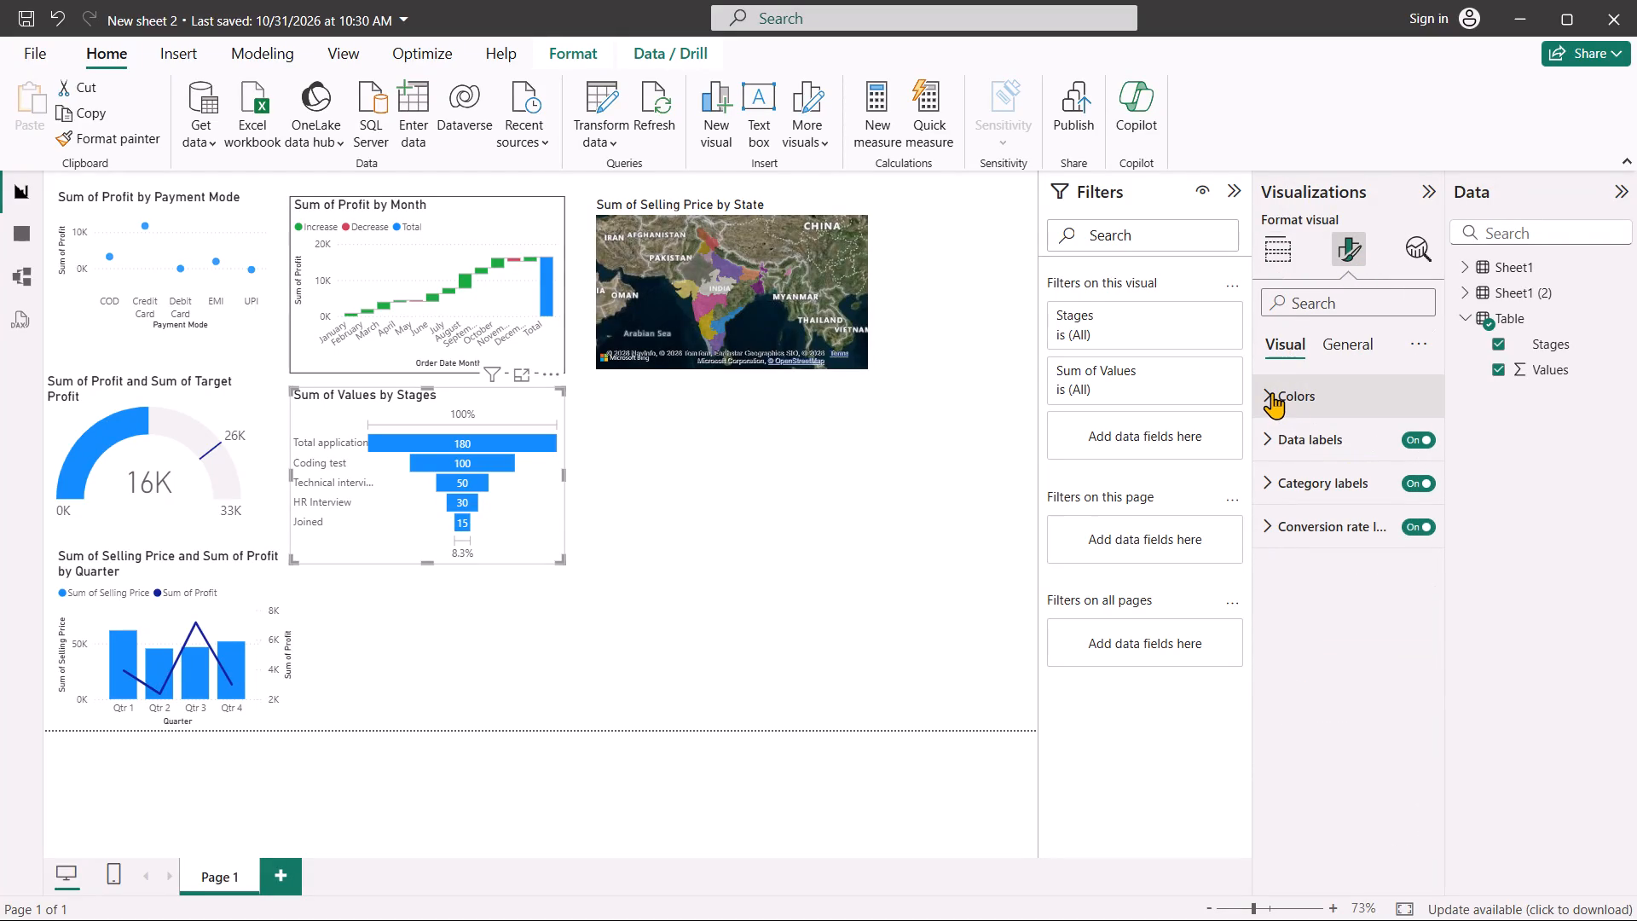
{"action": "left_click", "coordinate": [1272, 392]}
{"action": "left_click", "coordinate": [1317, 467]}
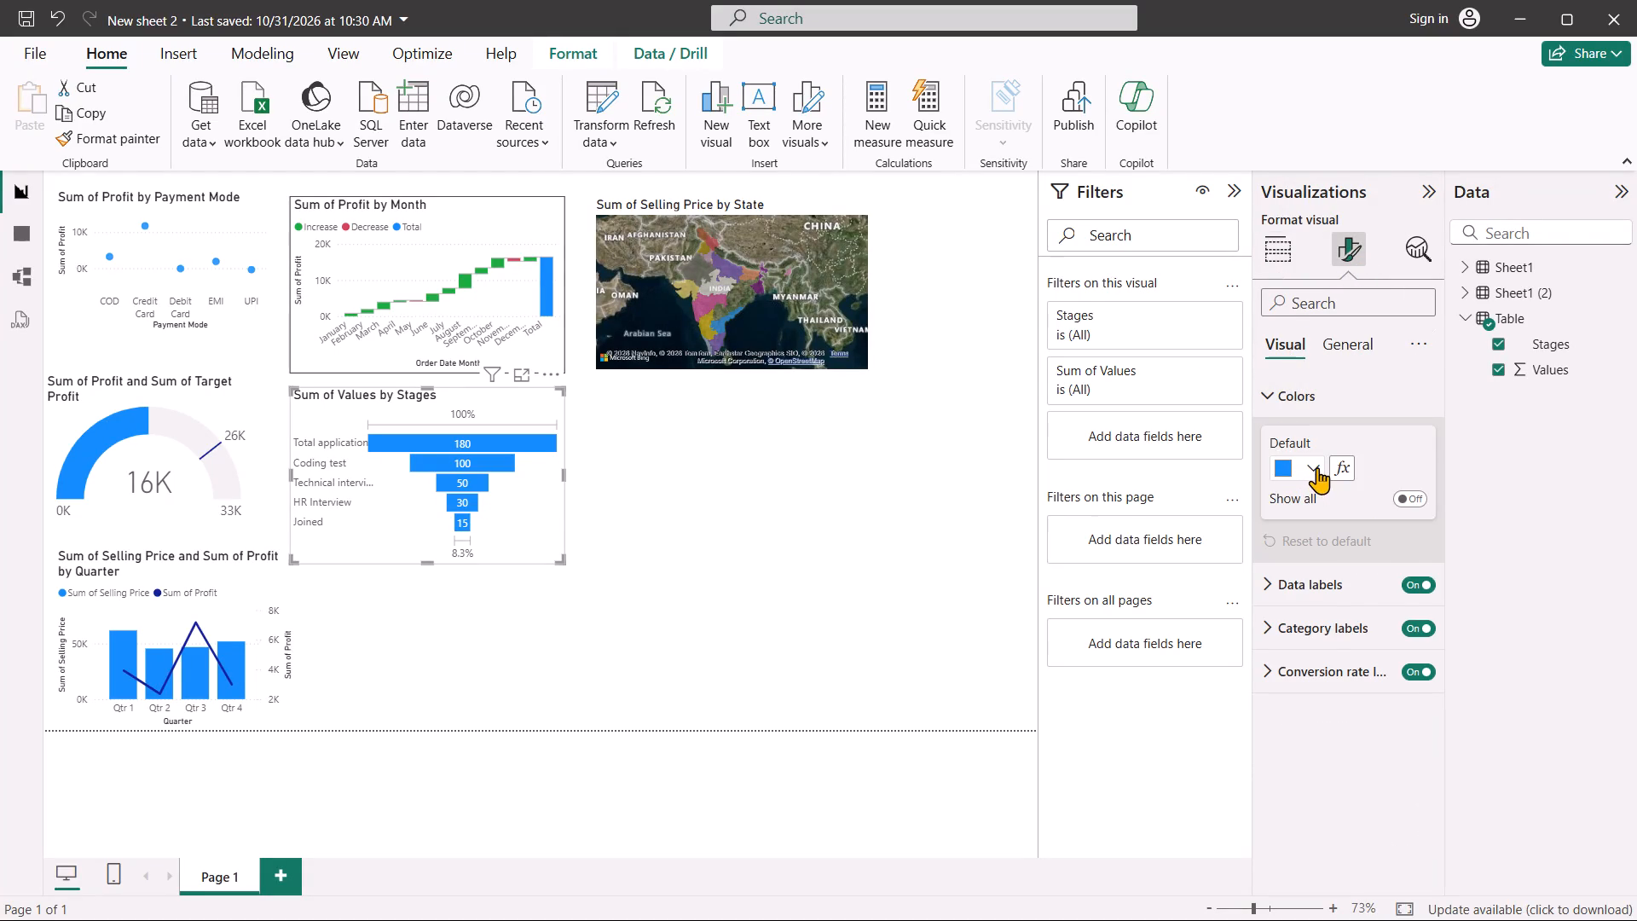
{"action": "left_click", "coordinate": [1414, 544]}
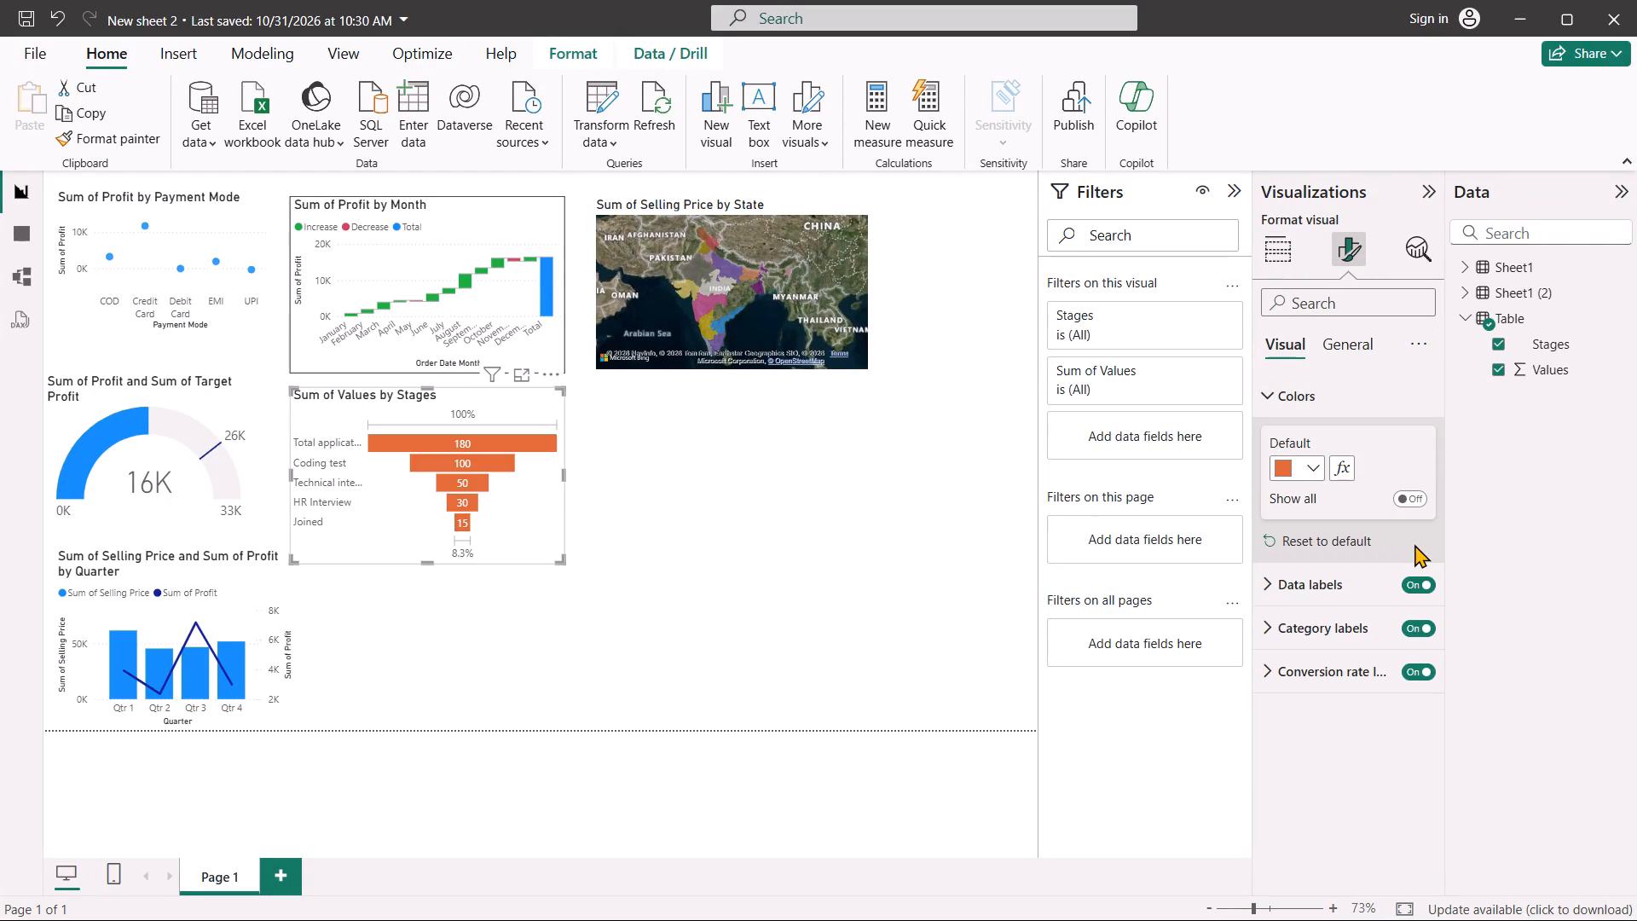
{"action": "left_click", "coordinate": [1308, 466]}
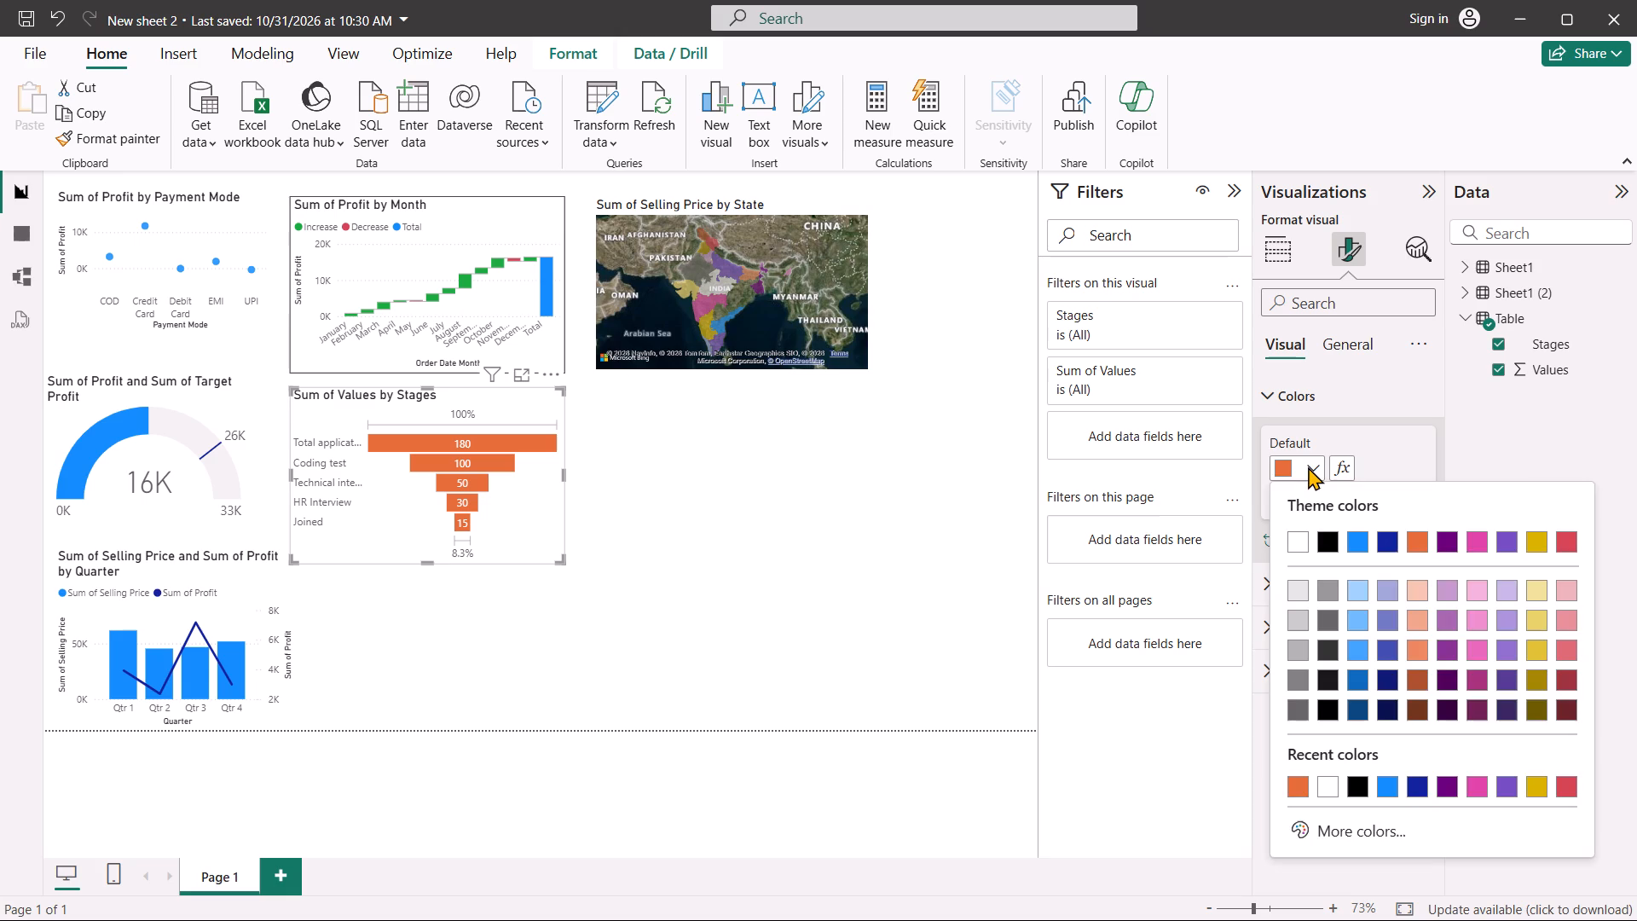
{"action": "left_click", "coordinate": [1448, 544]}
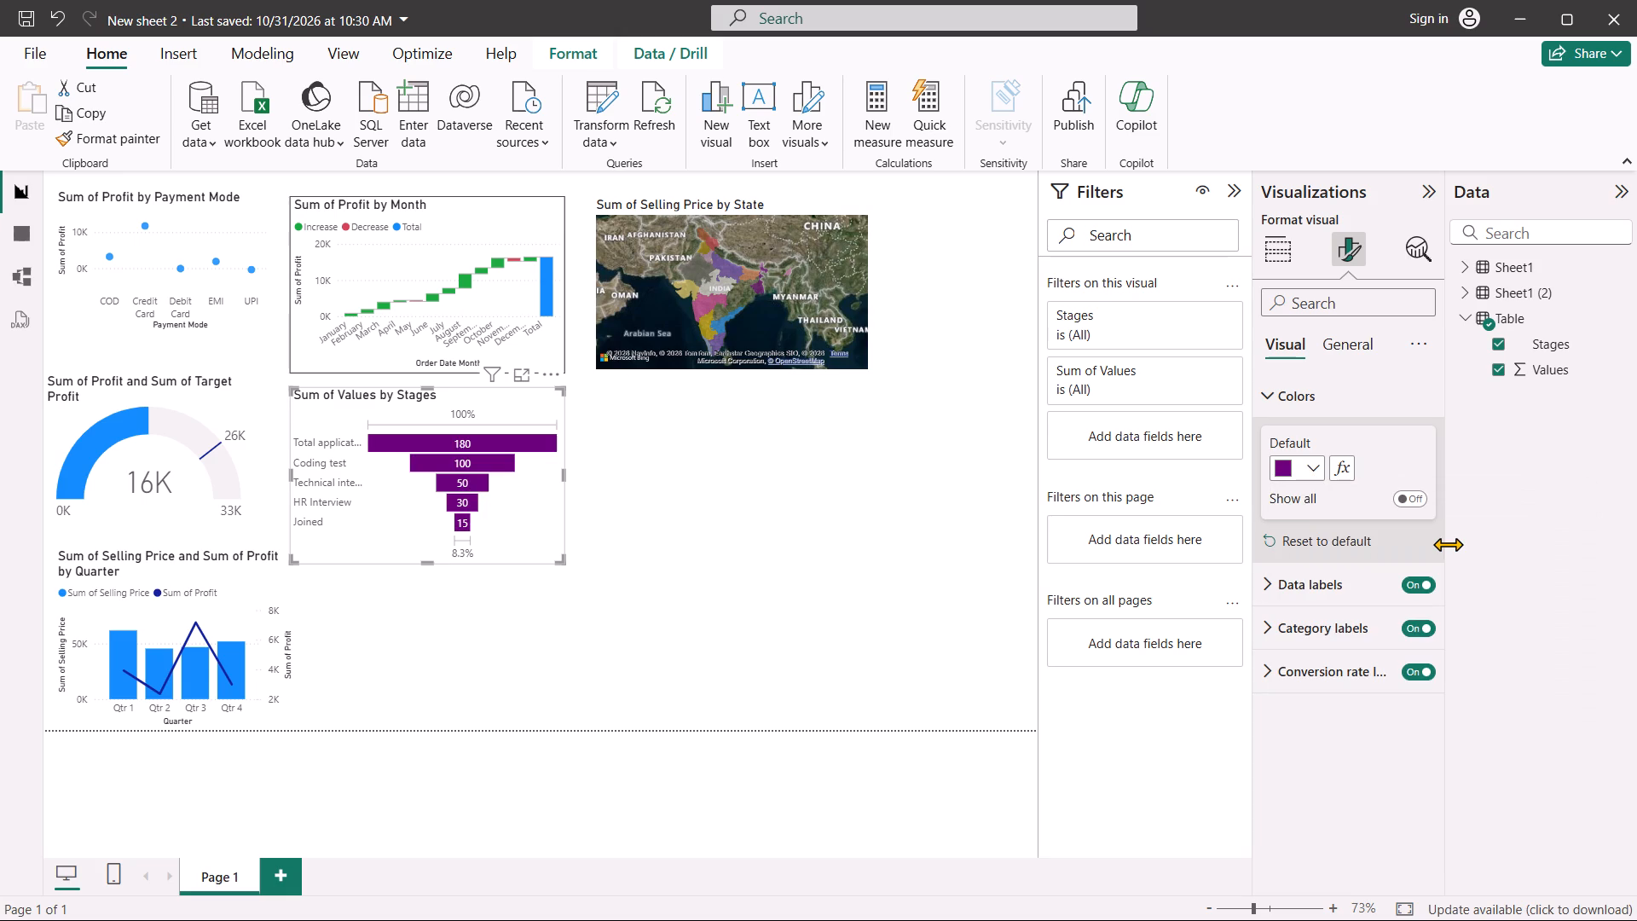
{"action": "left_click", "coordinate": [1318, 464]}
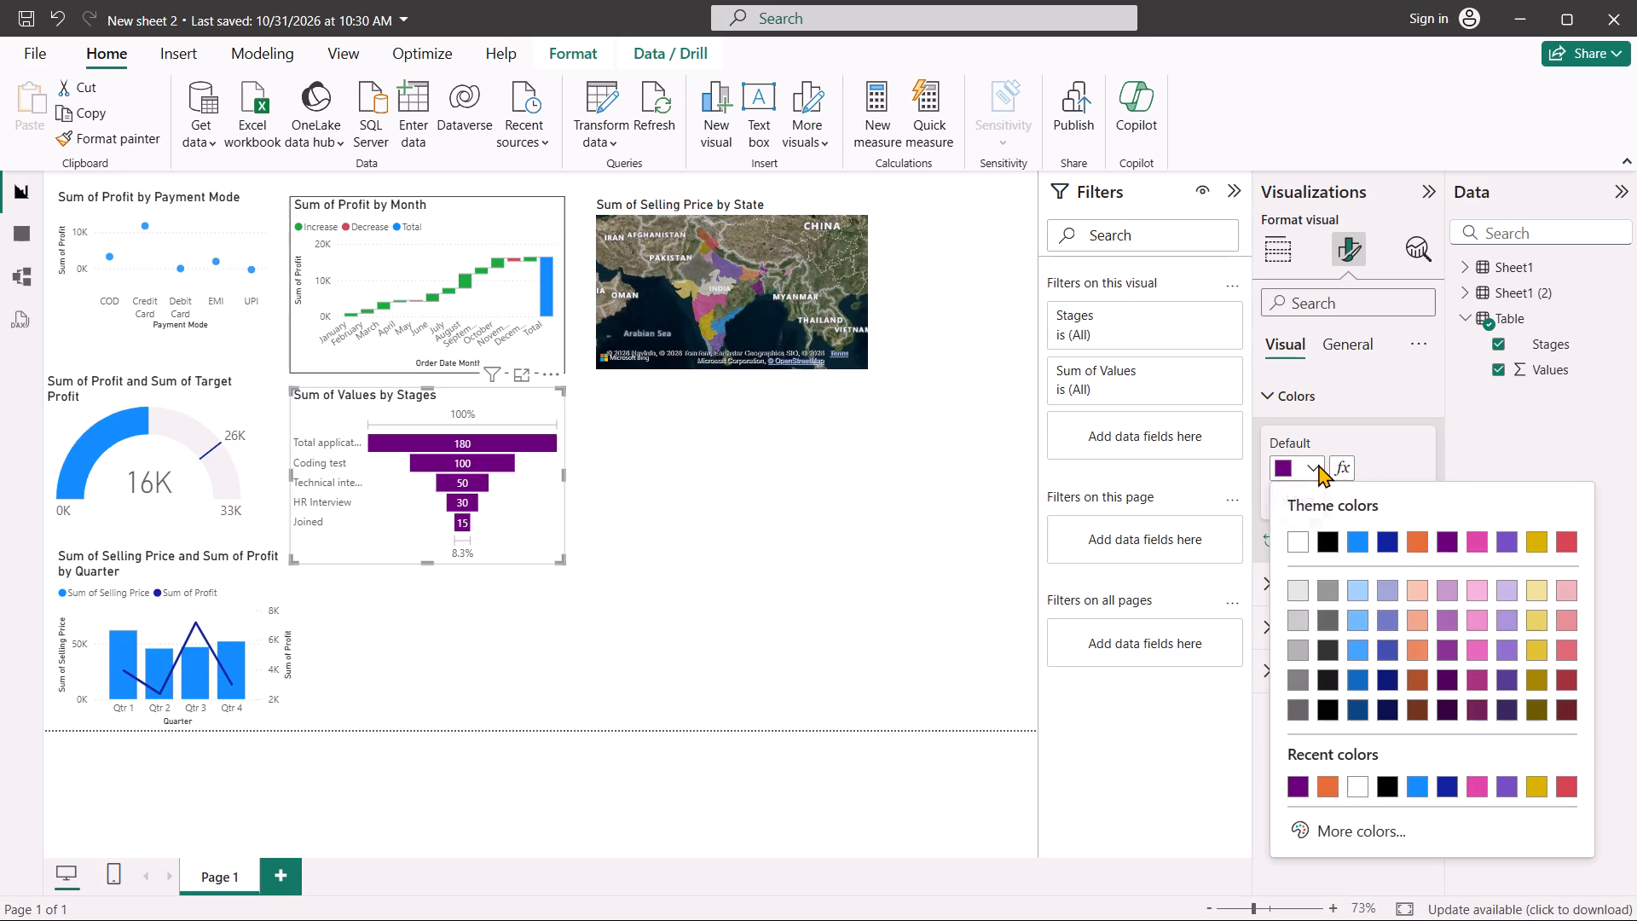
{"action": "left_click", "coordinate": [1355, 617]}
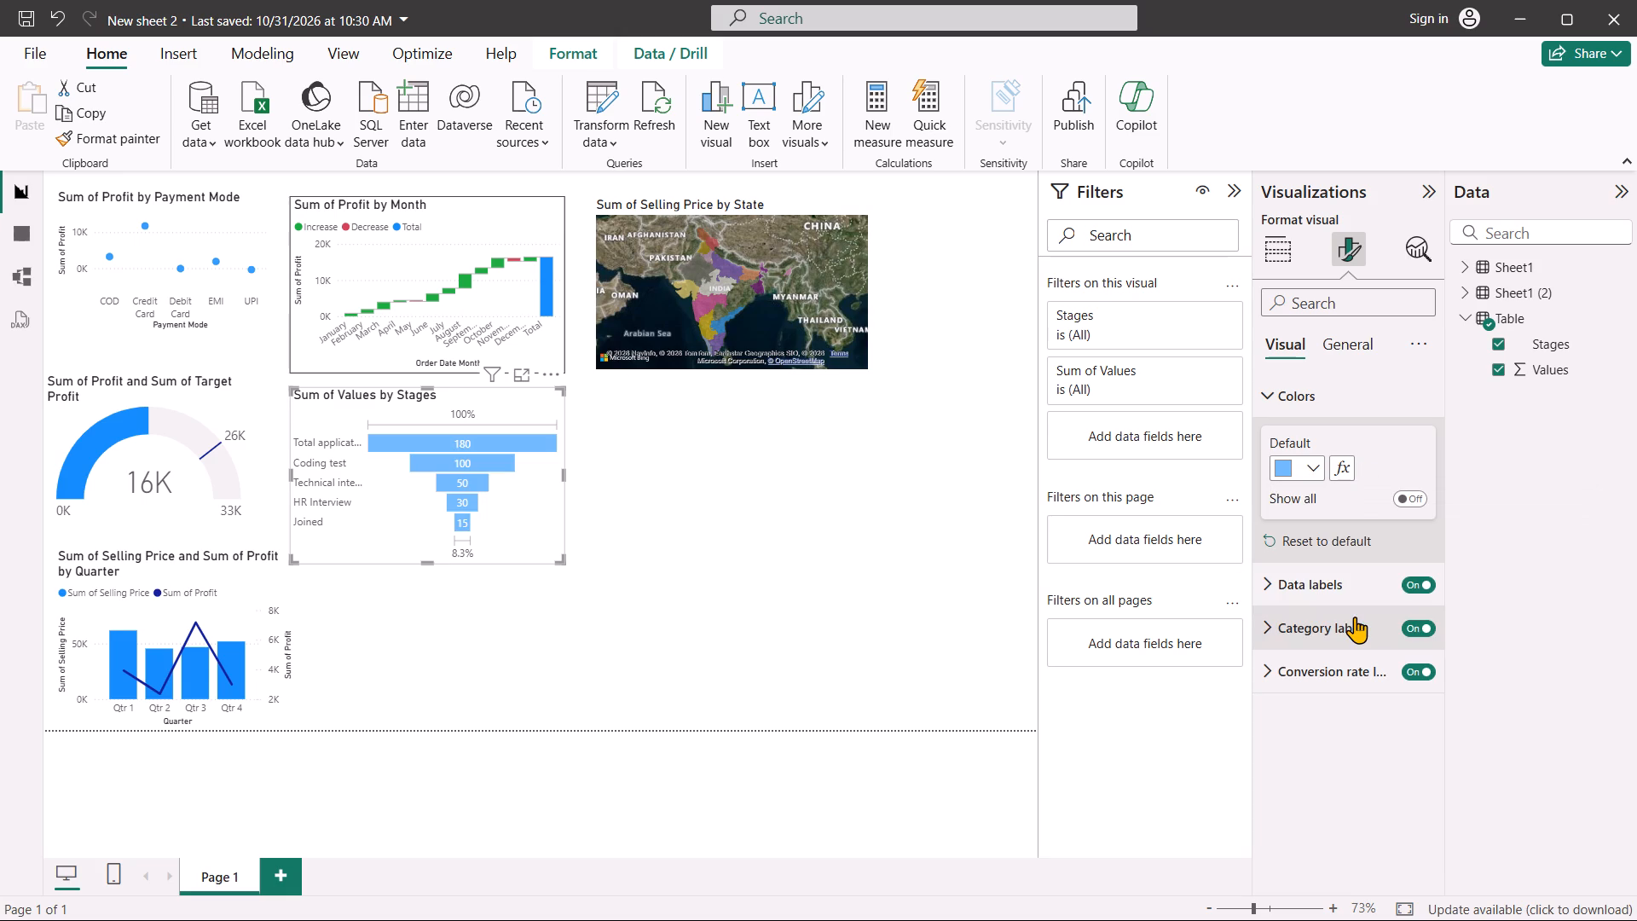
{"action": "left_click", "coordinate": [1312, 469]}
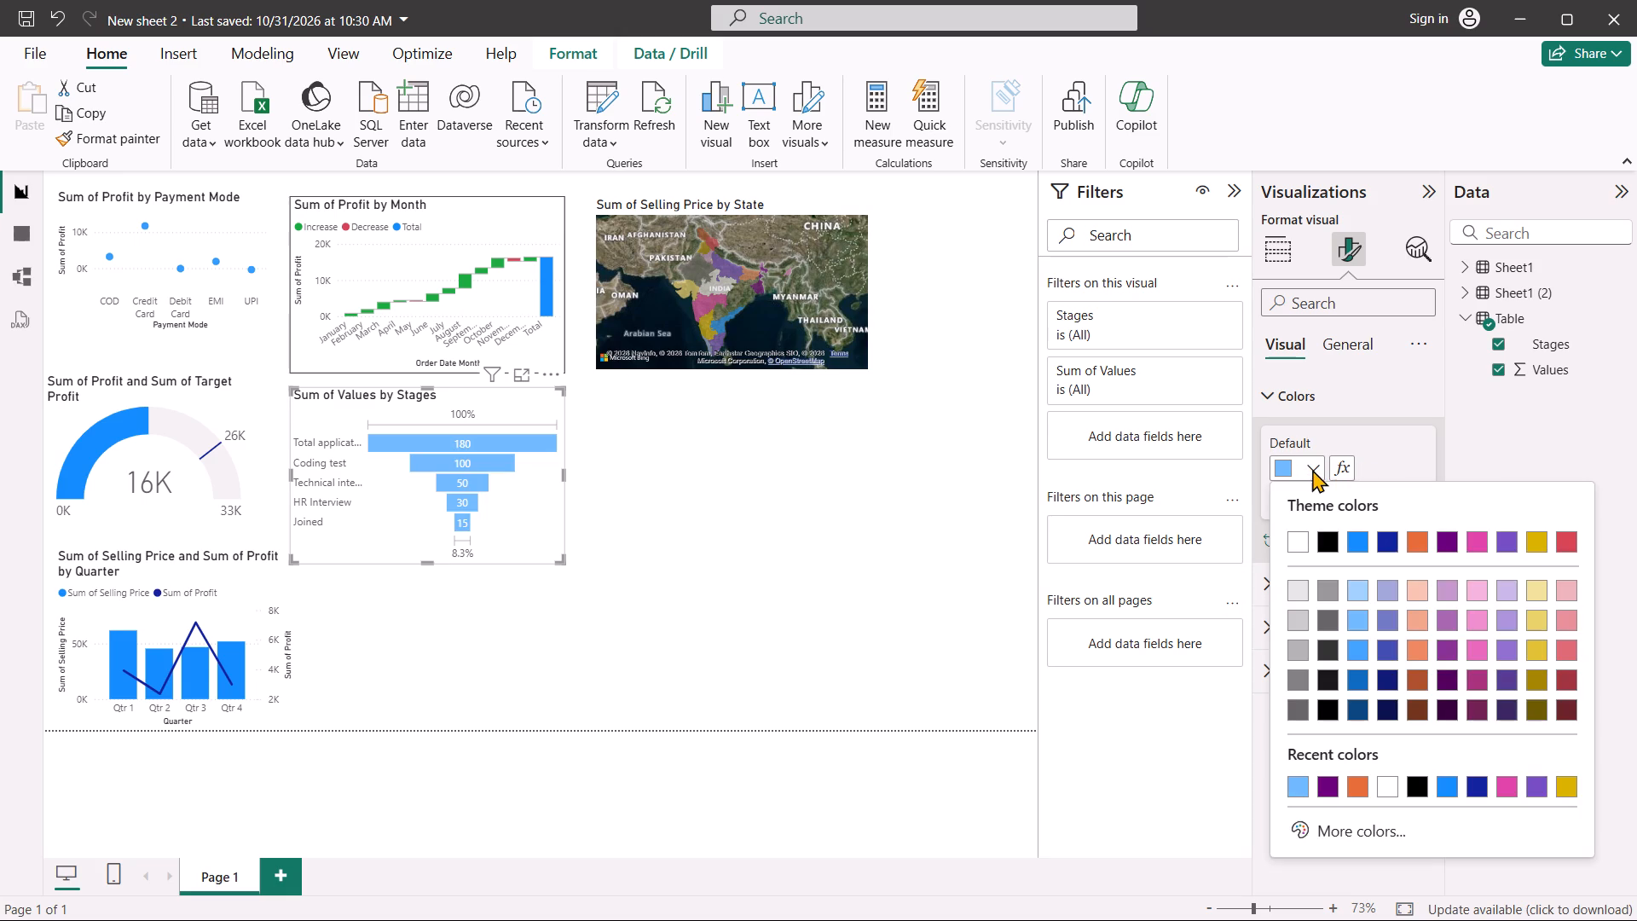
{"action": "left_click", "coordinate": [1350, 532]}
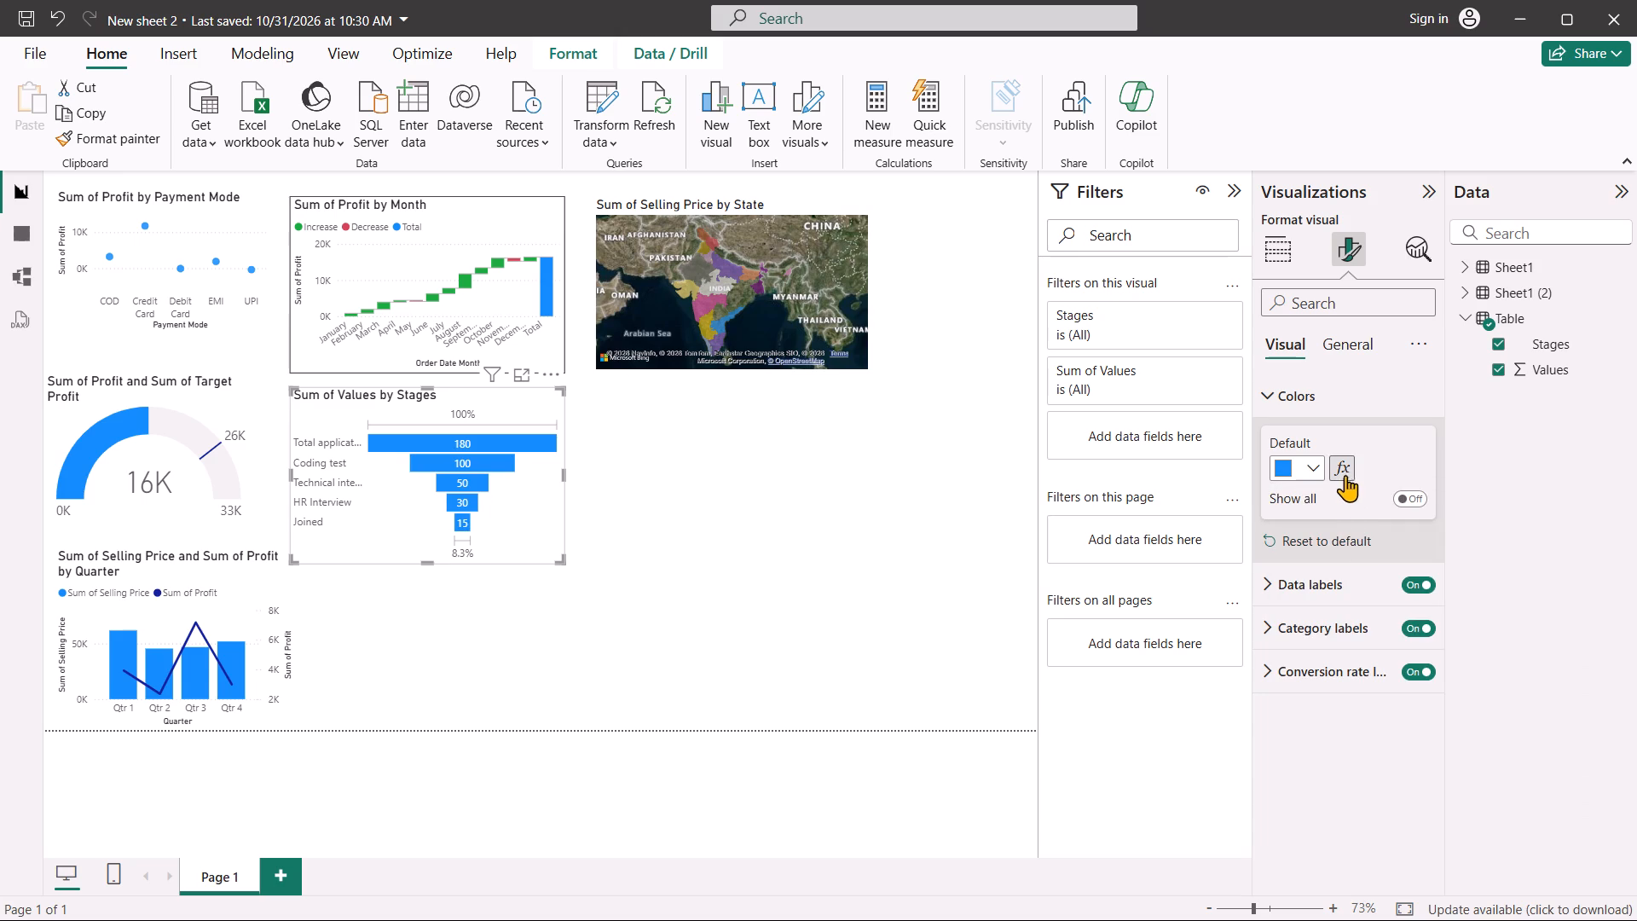
Color the funnel chart's stages individually: Joined dark gray, HR Interview light orange, Technical interview light pink and Coding test purple.
{"action": "left_click", "coordinate": [1410, 497]}
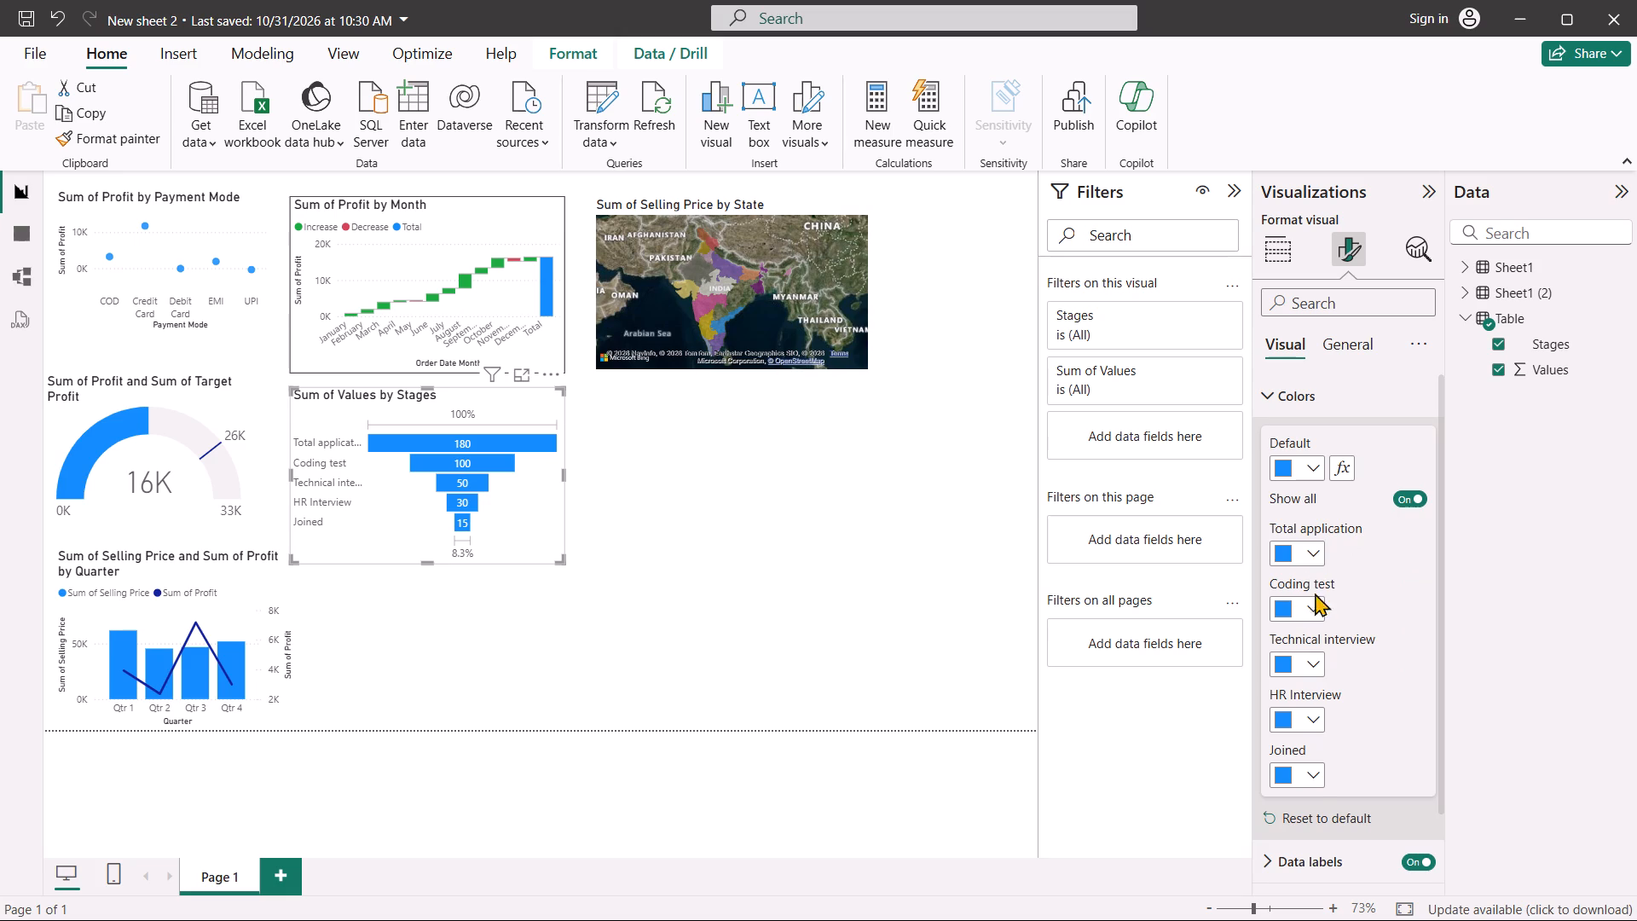
{"action": "left_click", "coordinate": [1310, 780]}
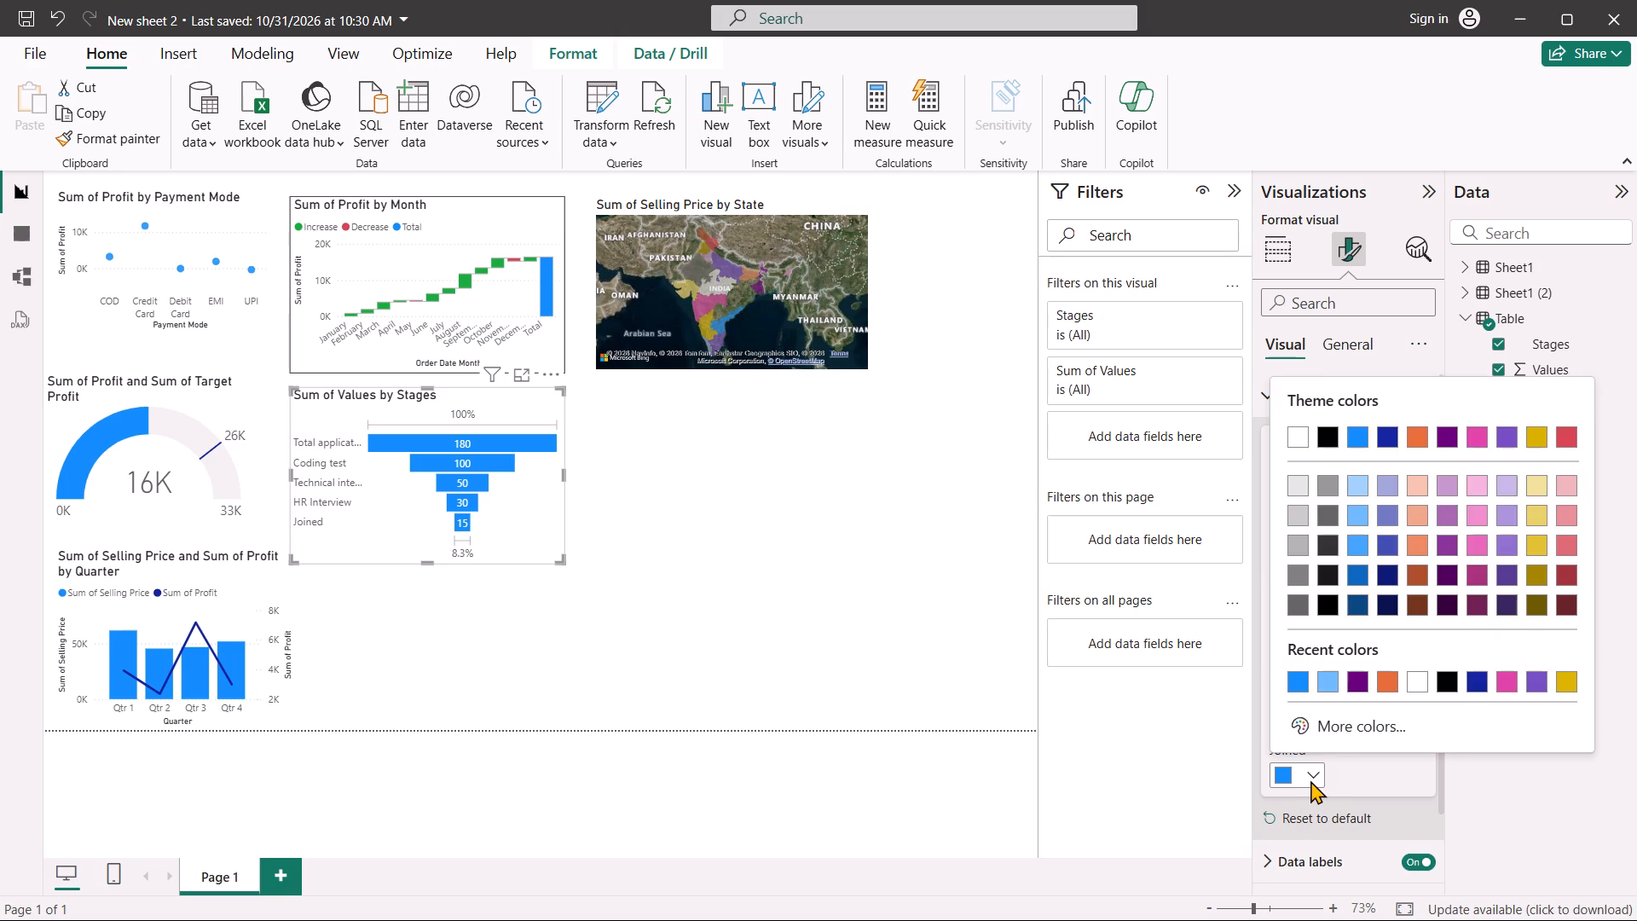
{"action": "left_click", "coordinate": [1328, 520]}
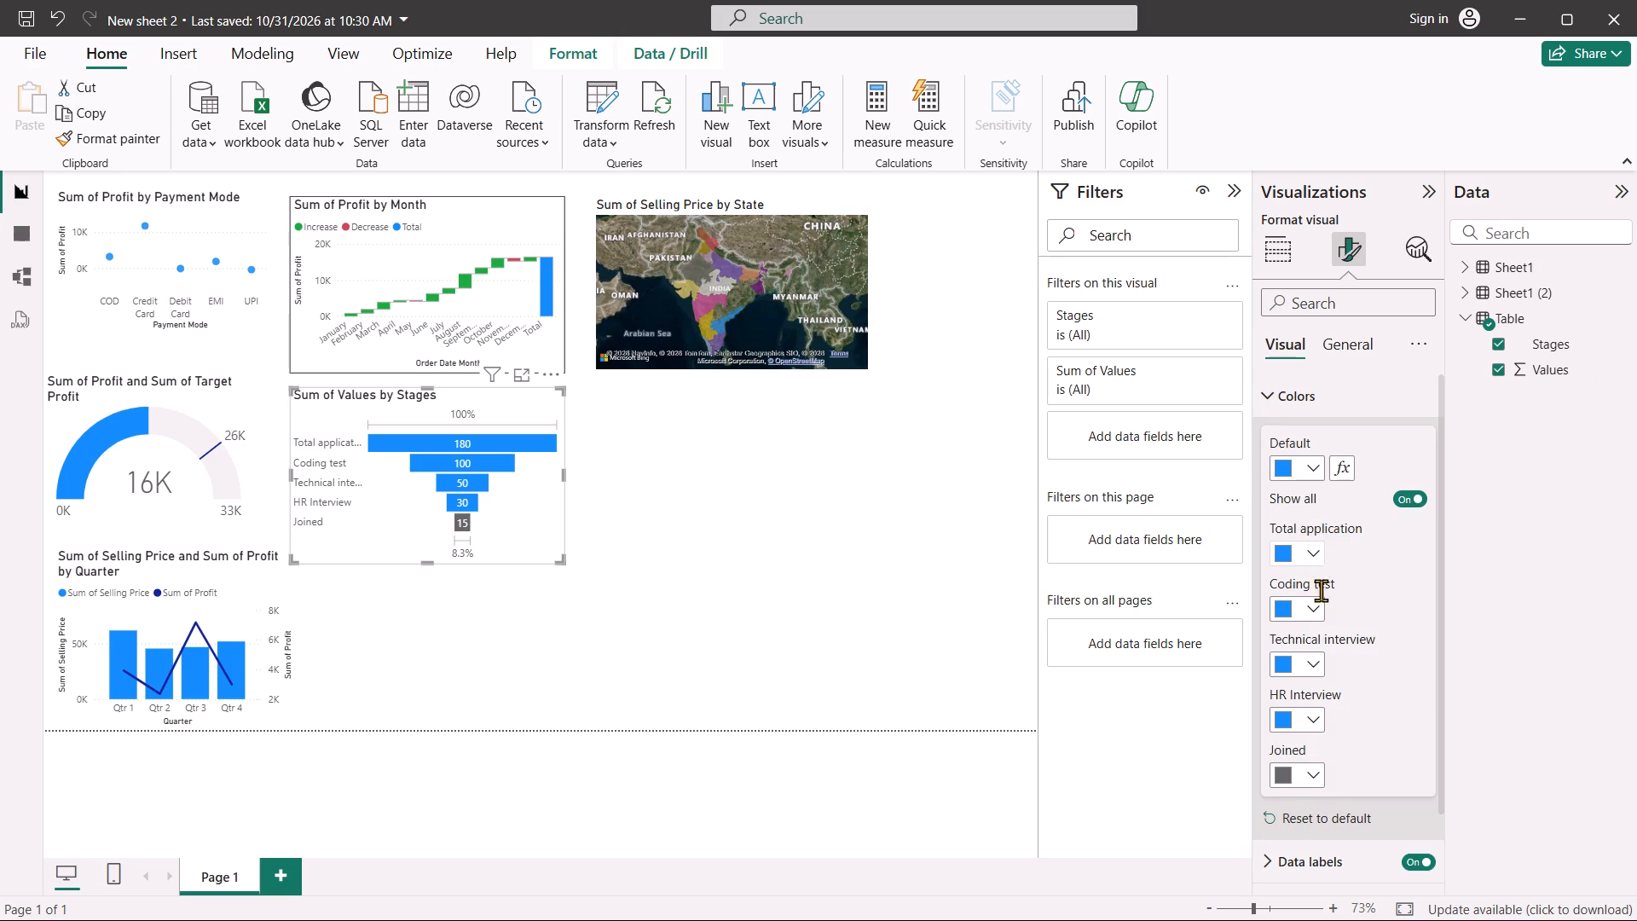
{"action": "left_click", "coordinate": [1314, 715]}
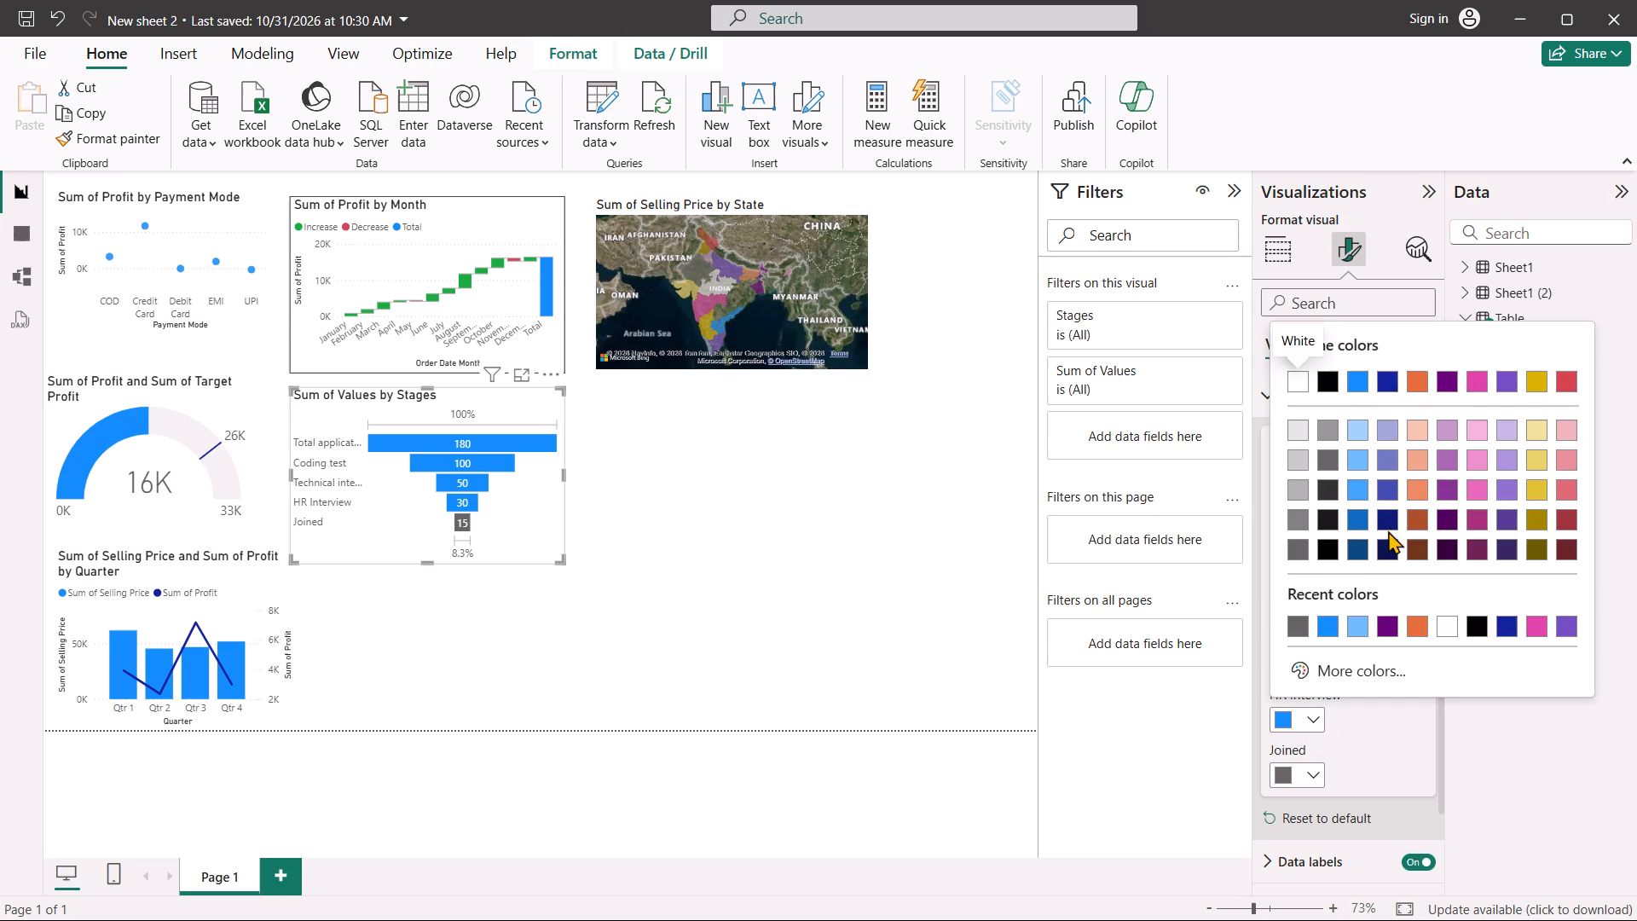
{"action": "left_click", "coordinate": [1418, 492]}
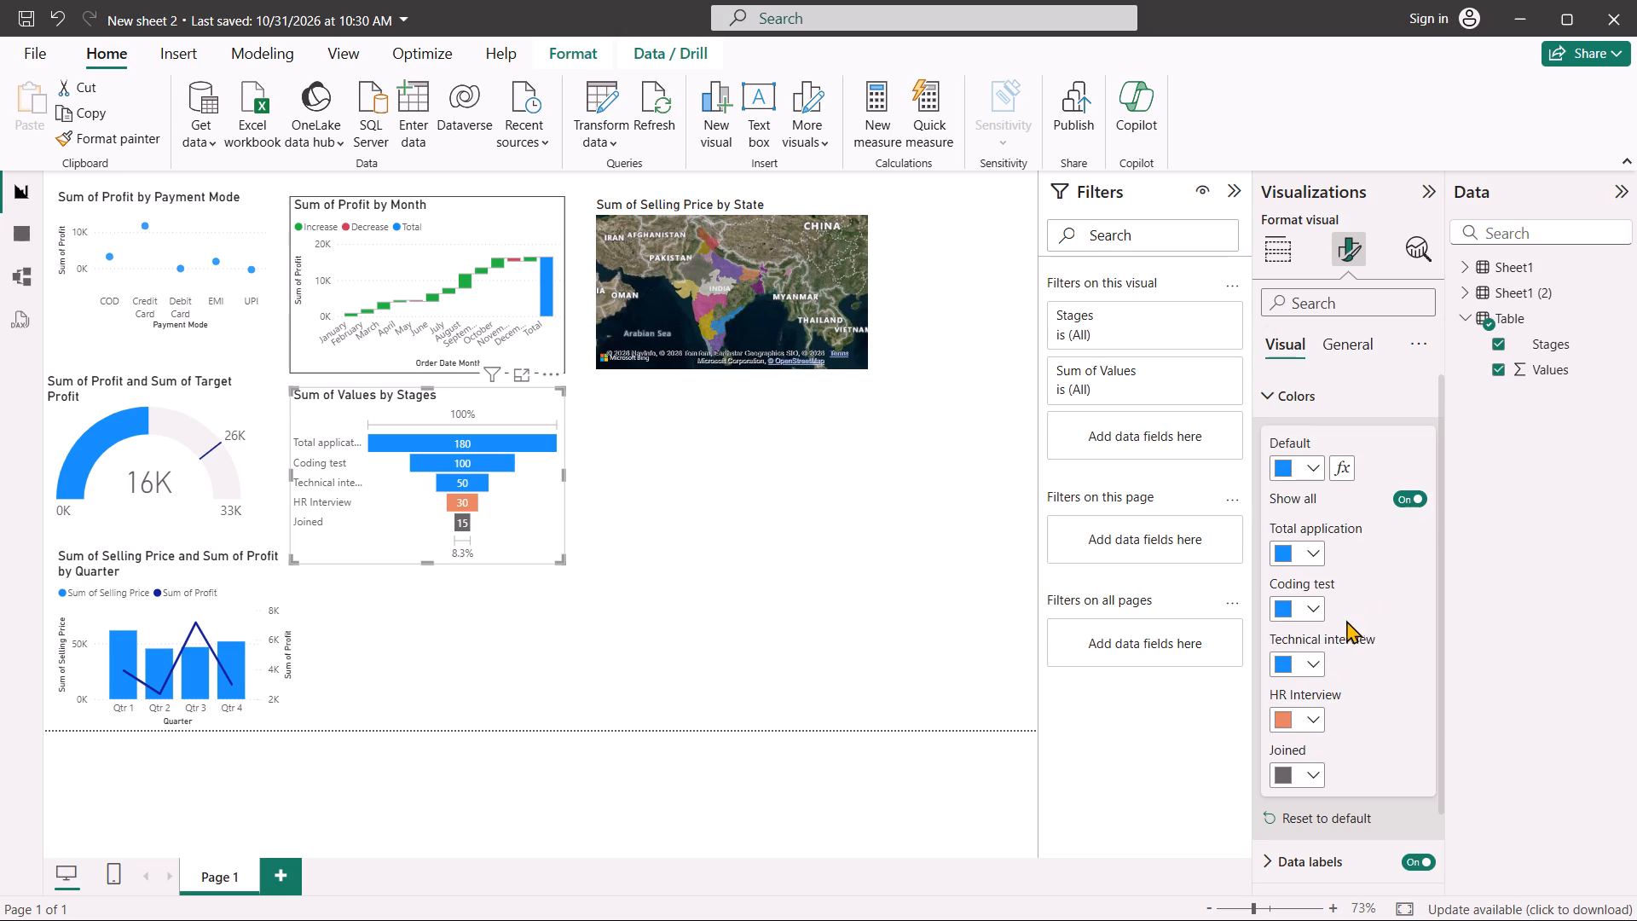
{"action": "left_click", "coordinate": [1319, 663]}
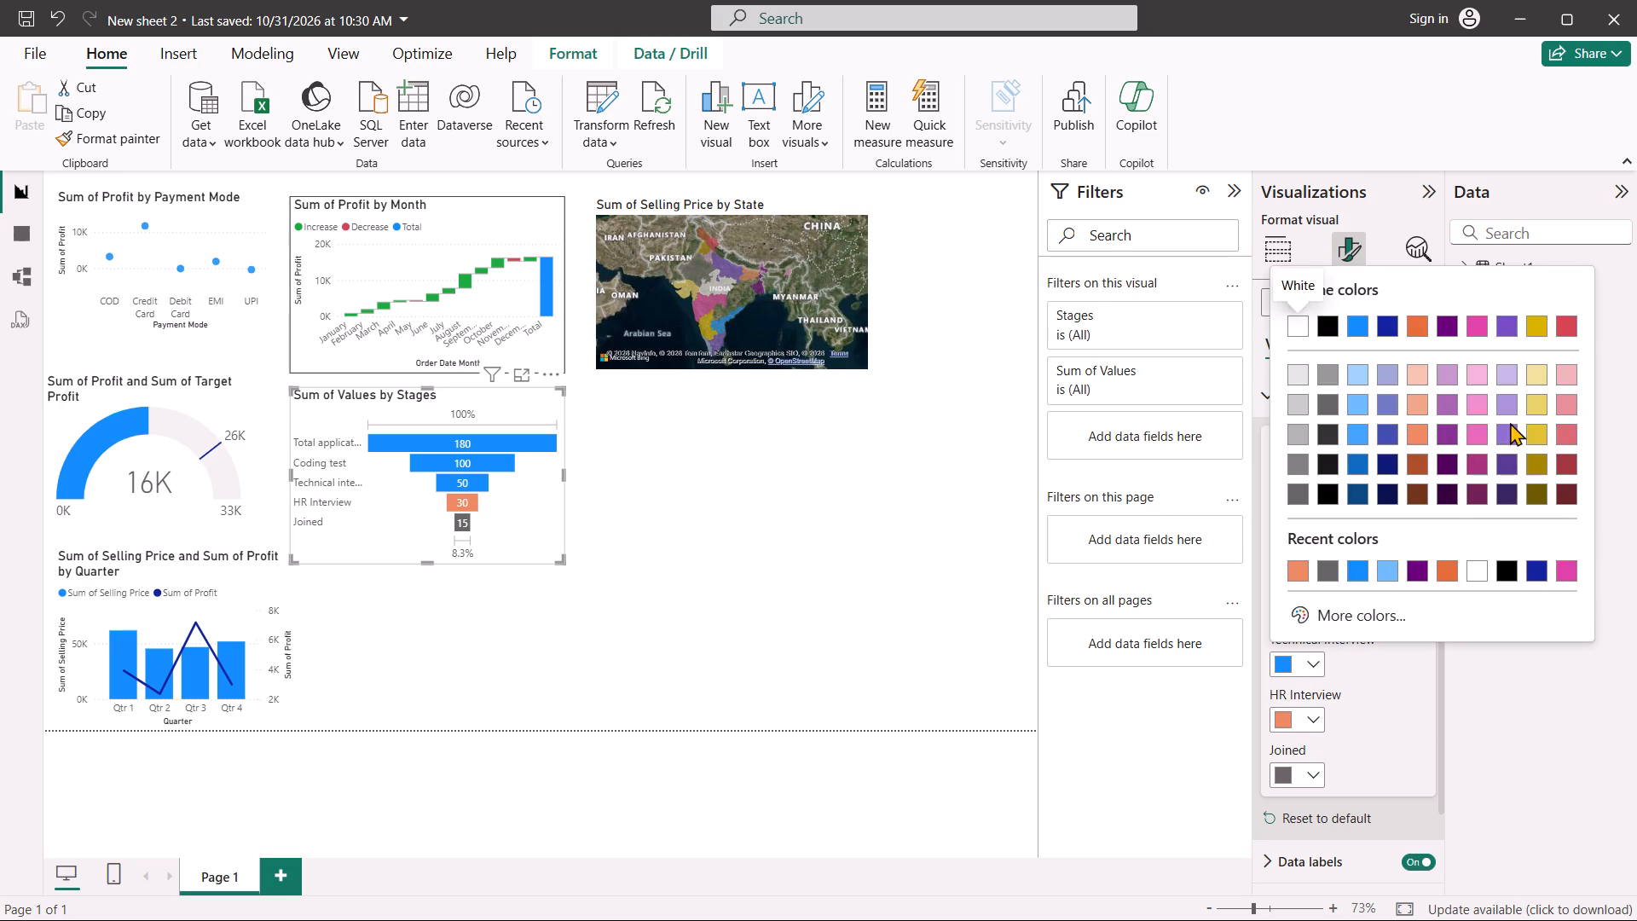
{"action": "left_click", "coordinate": [1561, 380]}
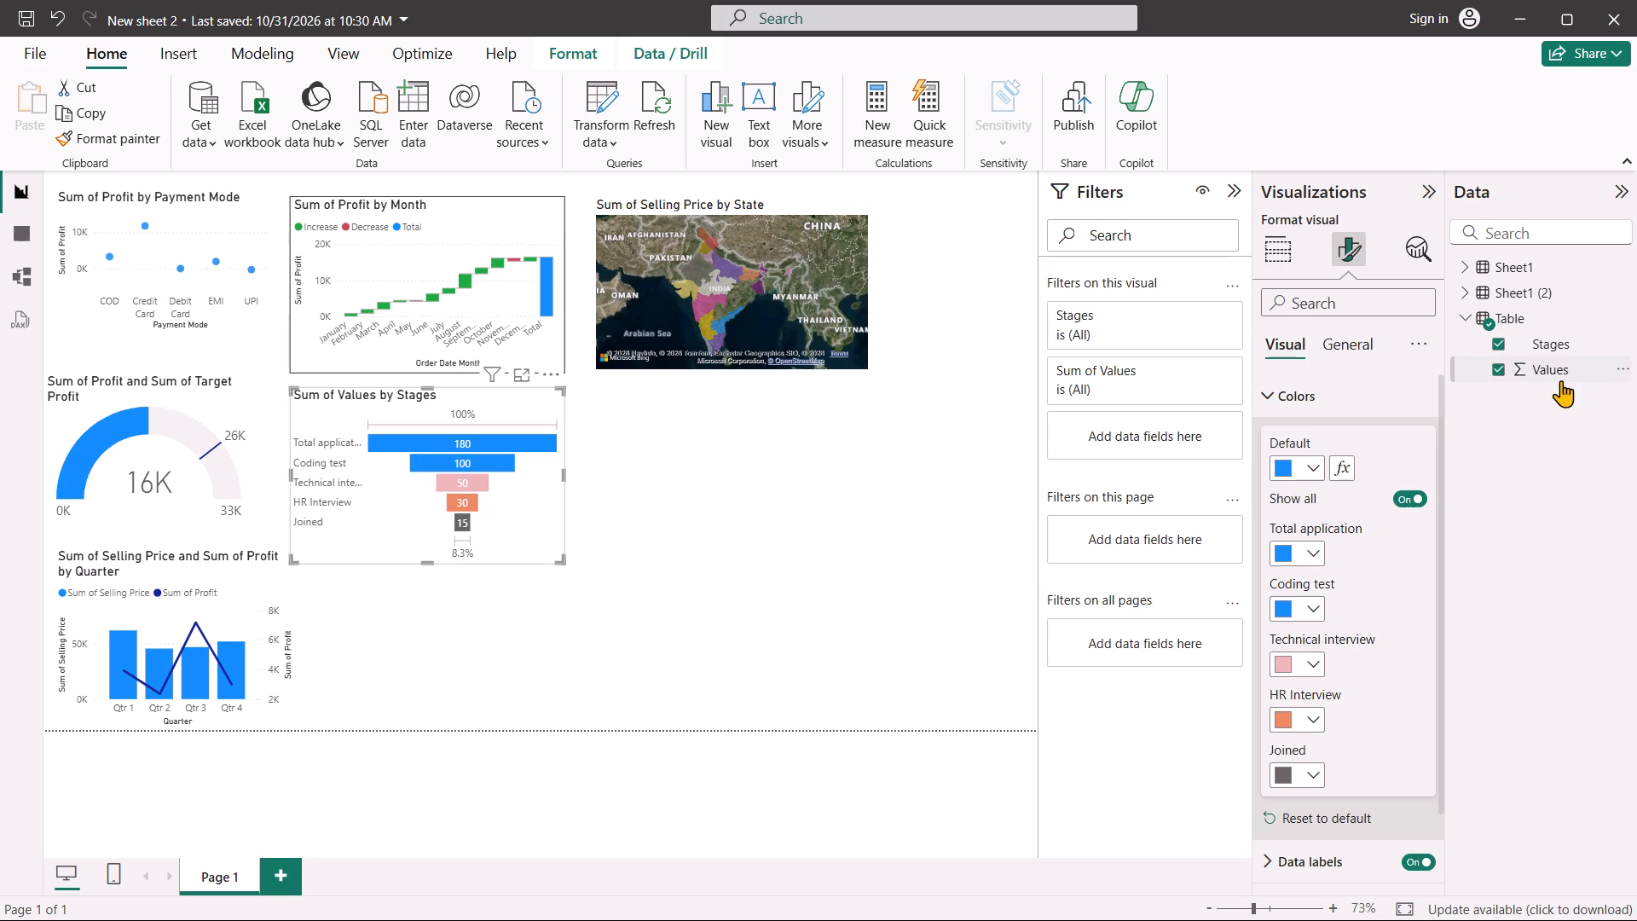
{"action": "left_click", "coordinate": [1318, 608]}
{"action": "left_click", "coordinate": [1447, 378]}
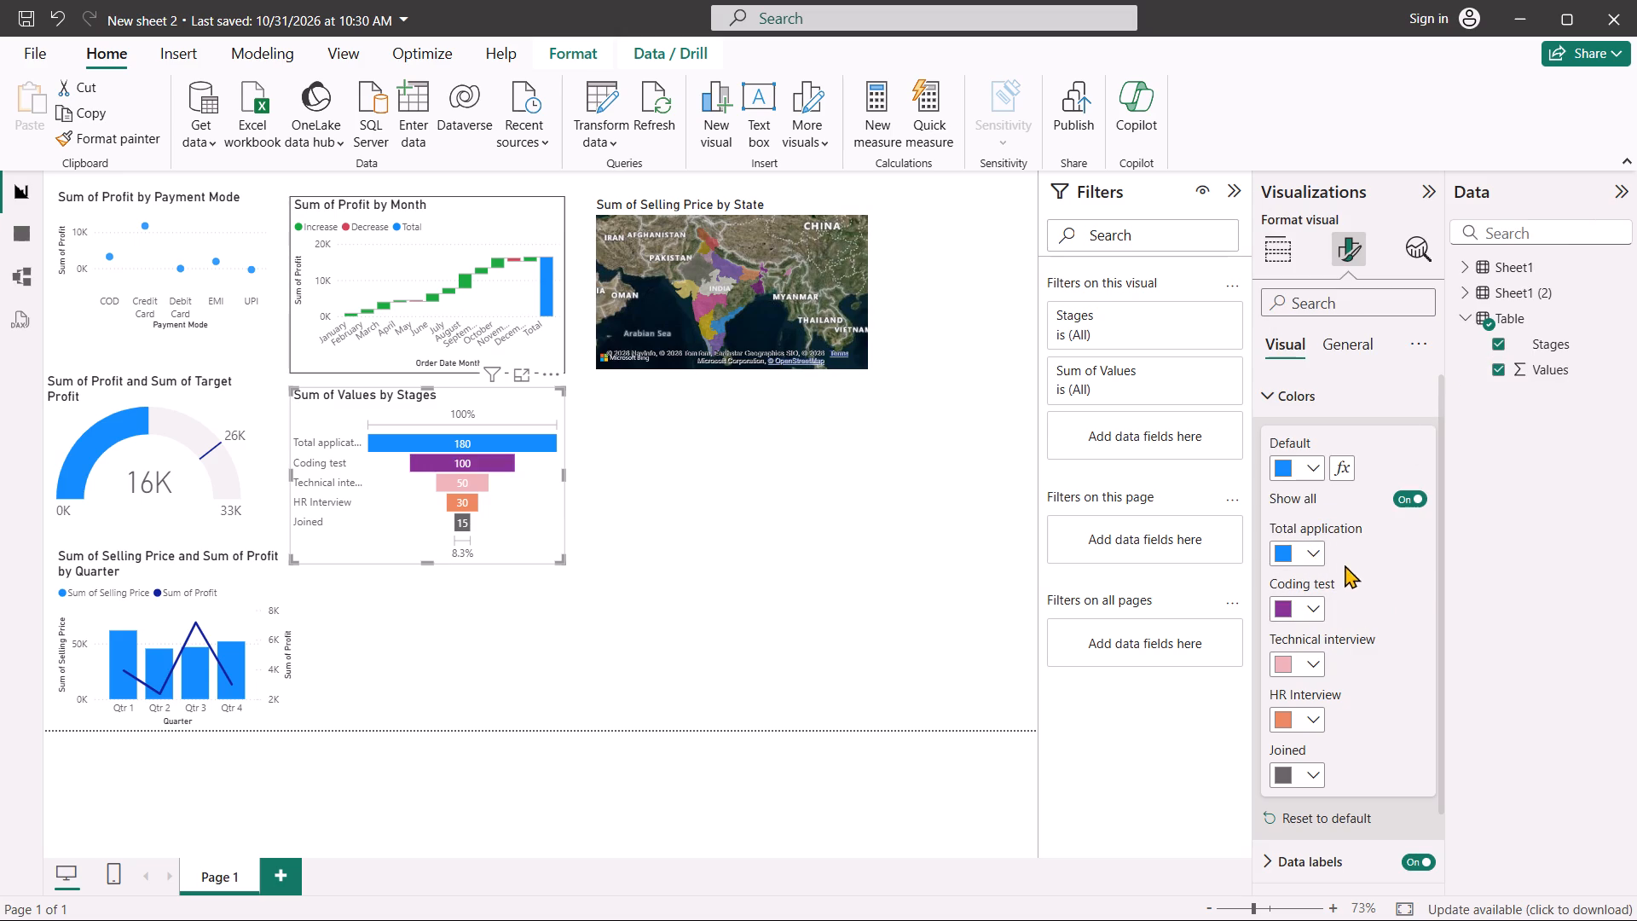
{"action": "left_click", "coordinate": [1280, 400]}
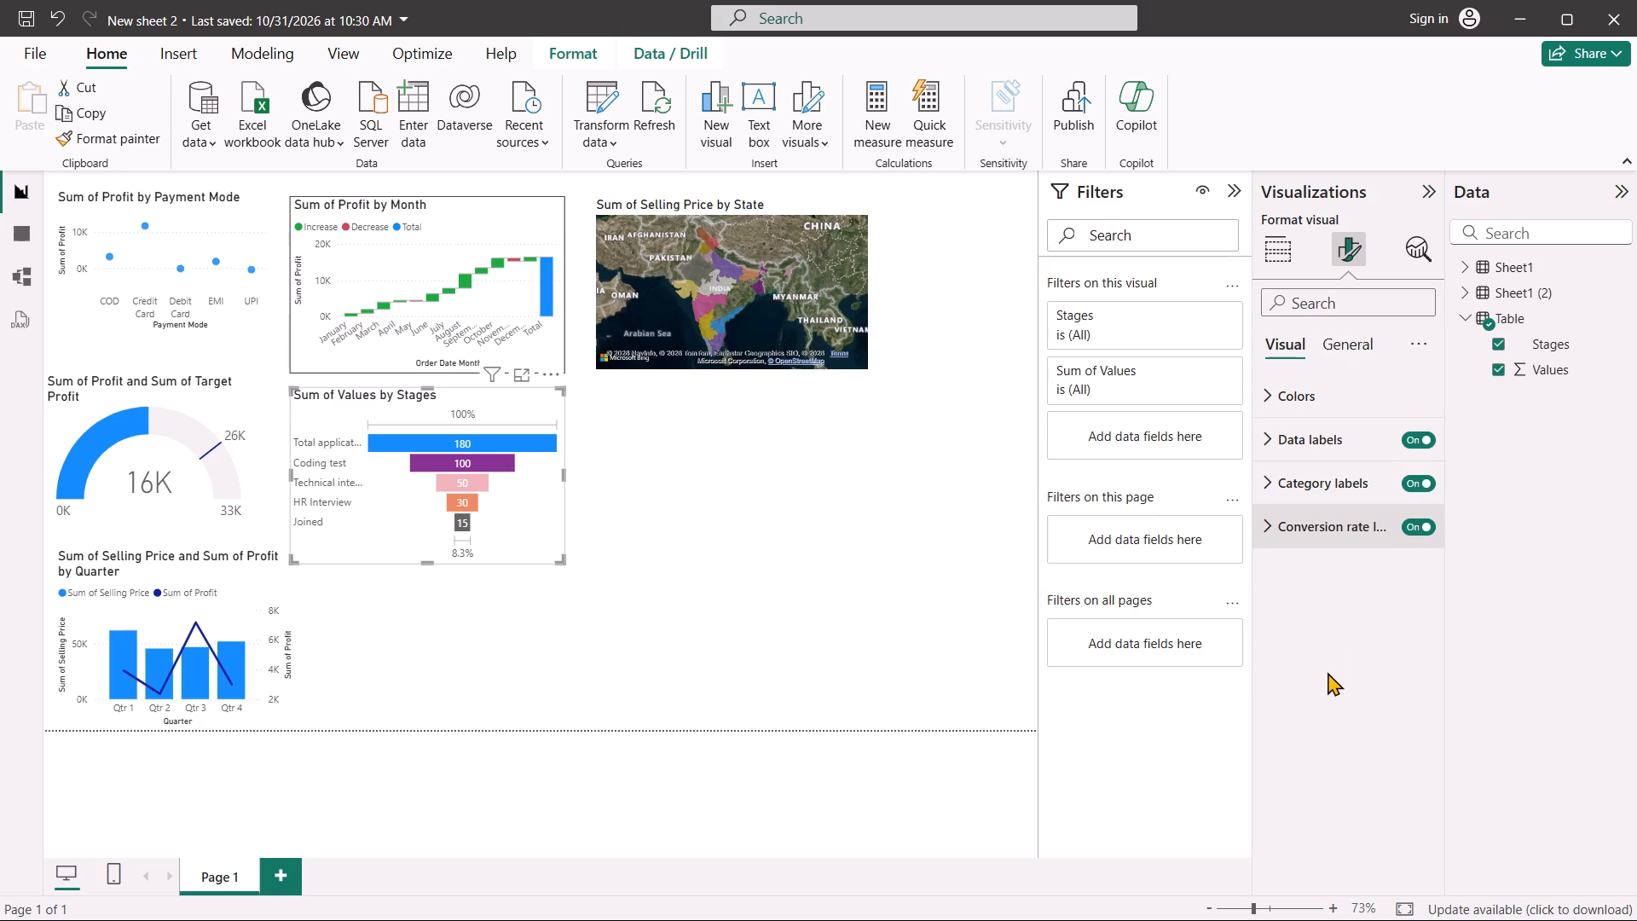
{"action": "left_click", "coordinate": [1290, 263]}
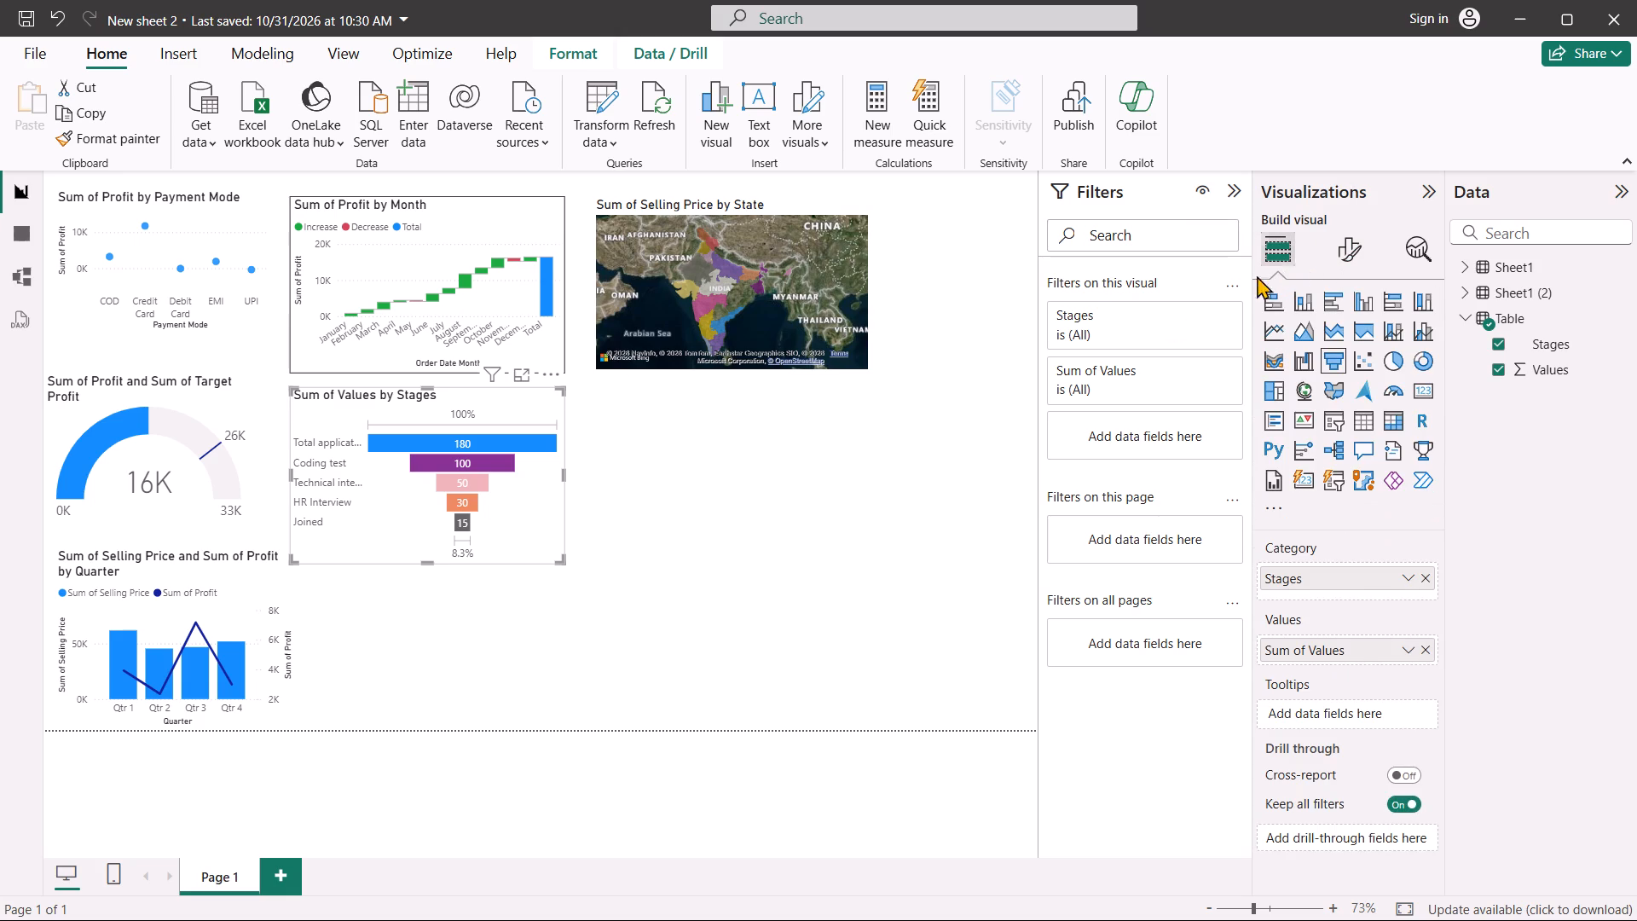
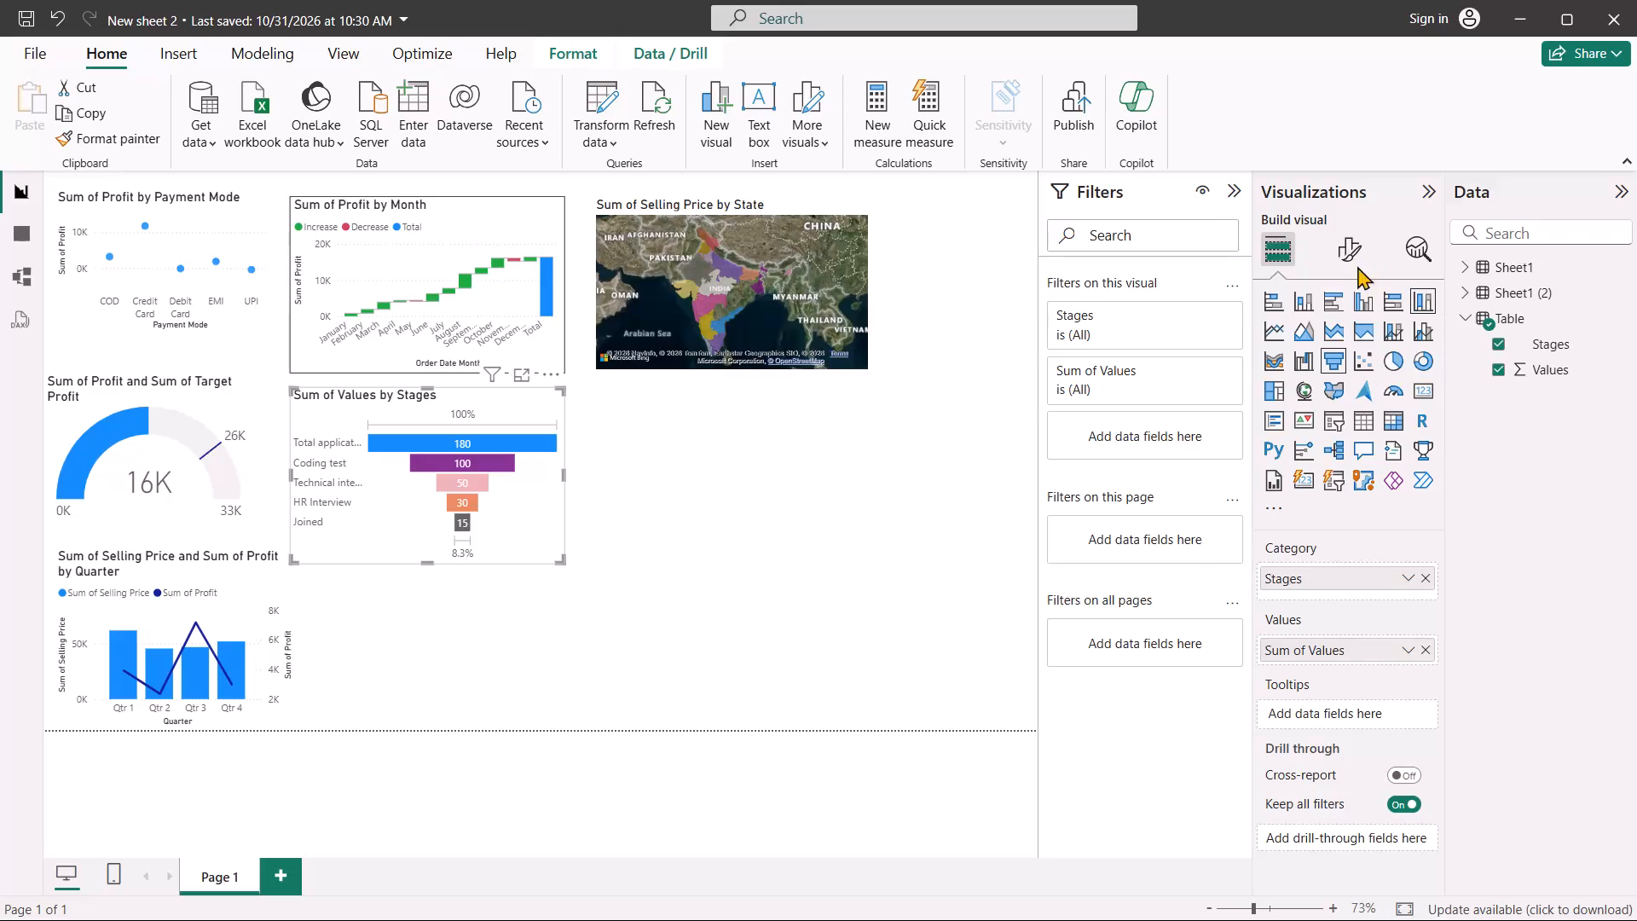
Examine the funnel chart's data label formatting options, then return to its field setup.
{"action": "left_click", "coordinate": [1345, 262]}
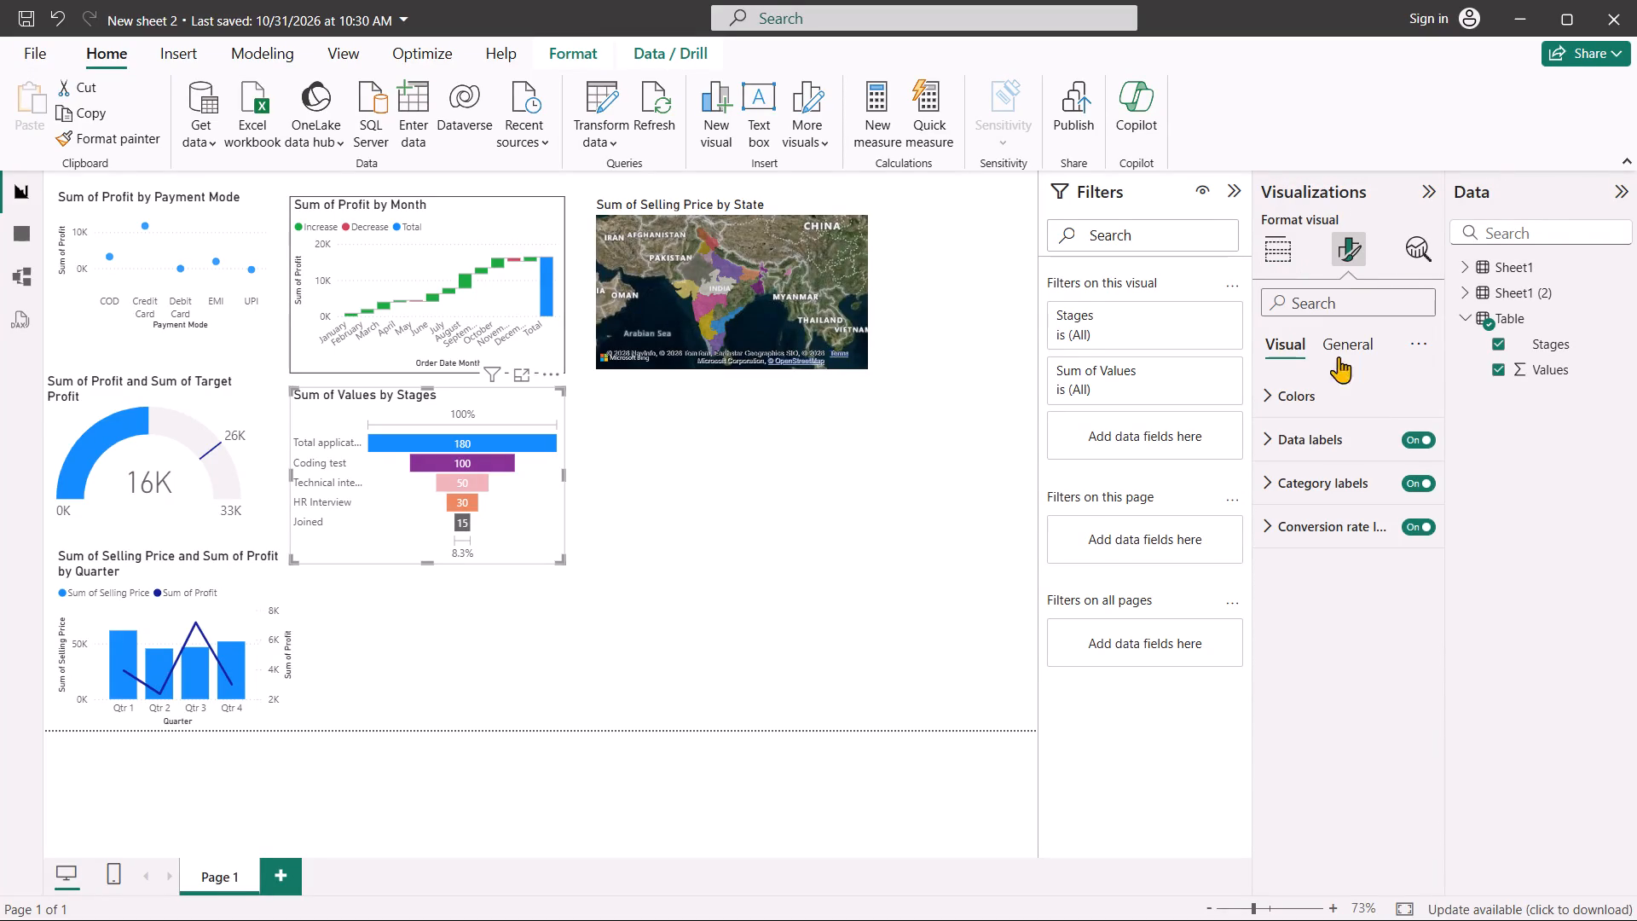
{"action": "left_click", "coordinate": [1270, 435]}
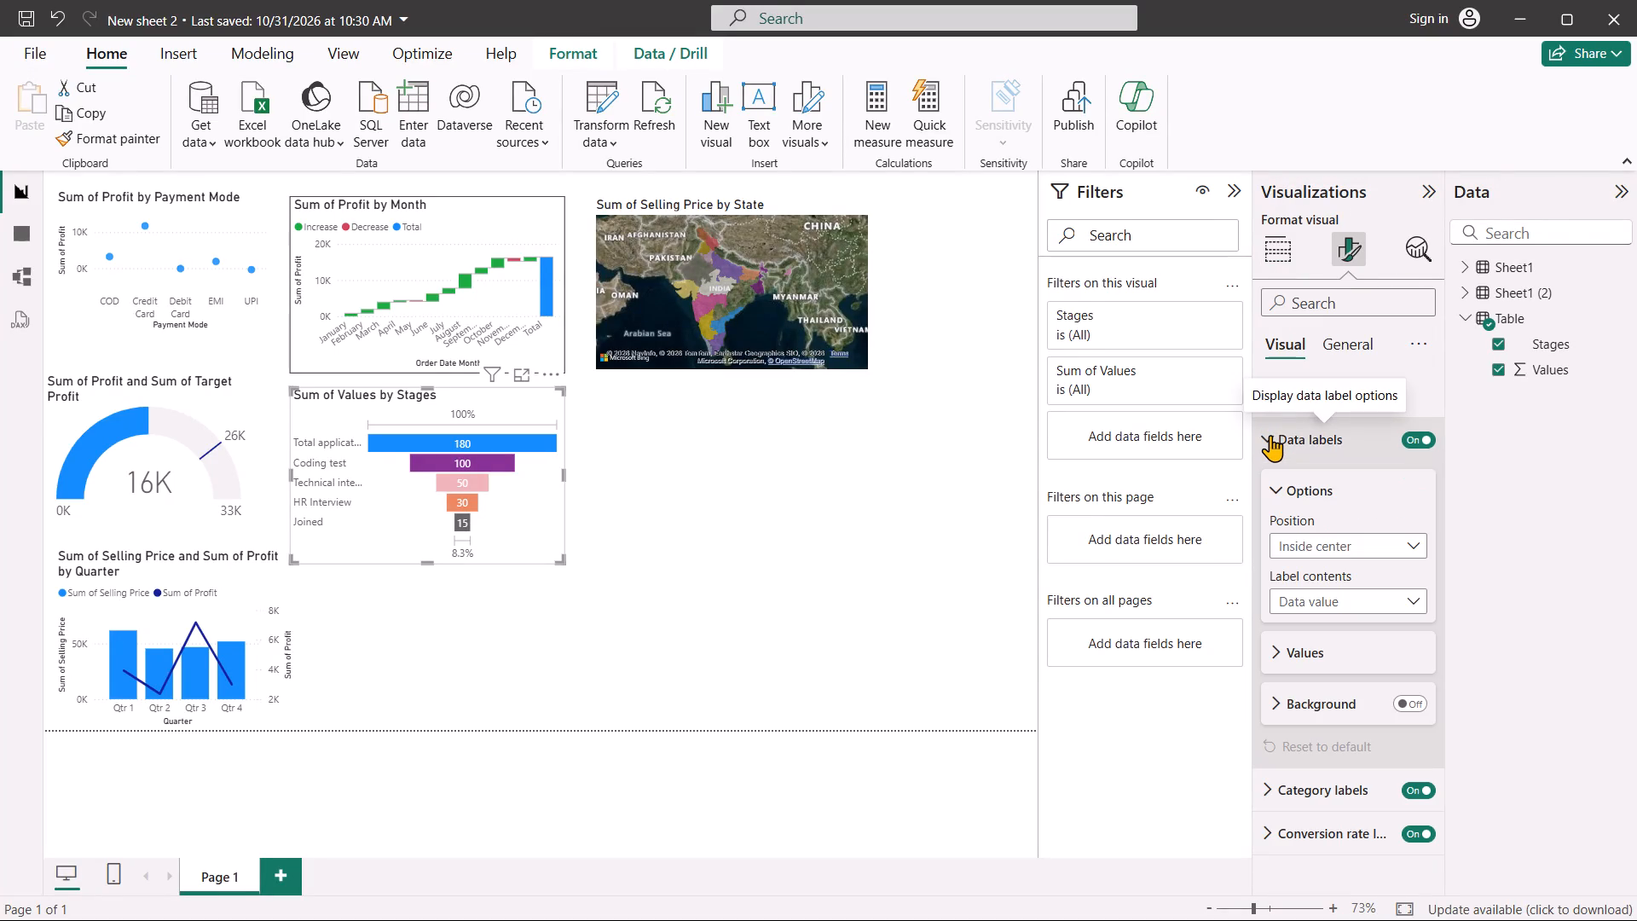
{"action": "left_click", "coordinate": [1270, 435]}
{"action": "left_click", "coordinate": [1282, 247]}
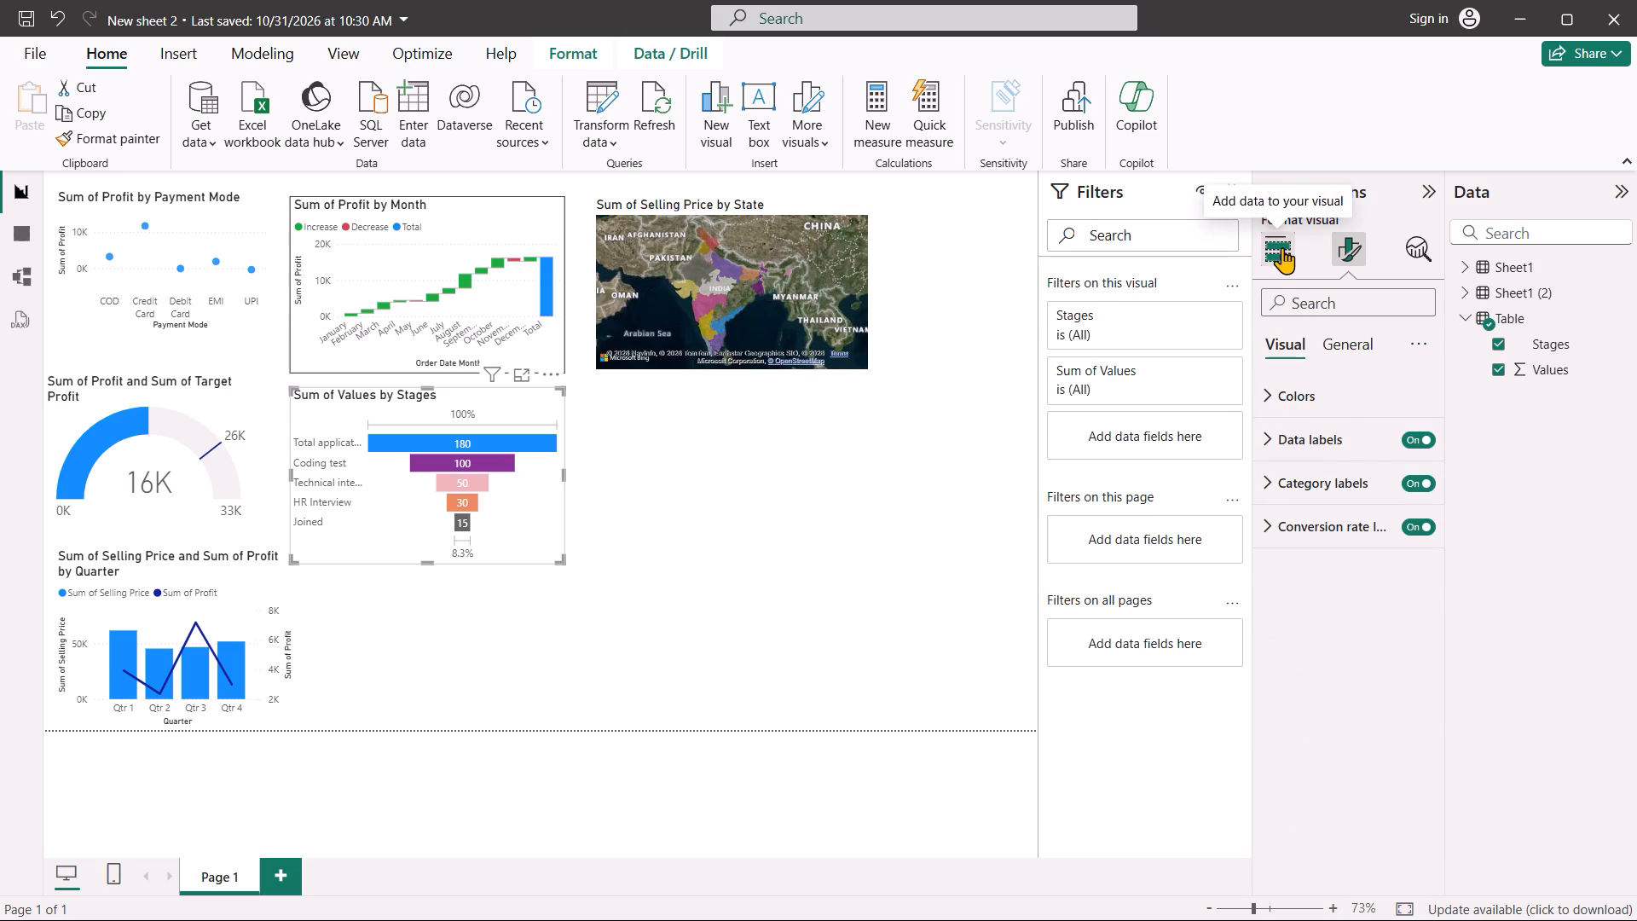
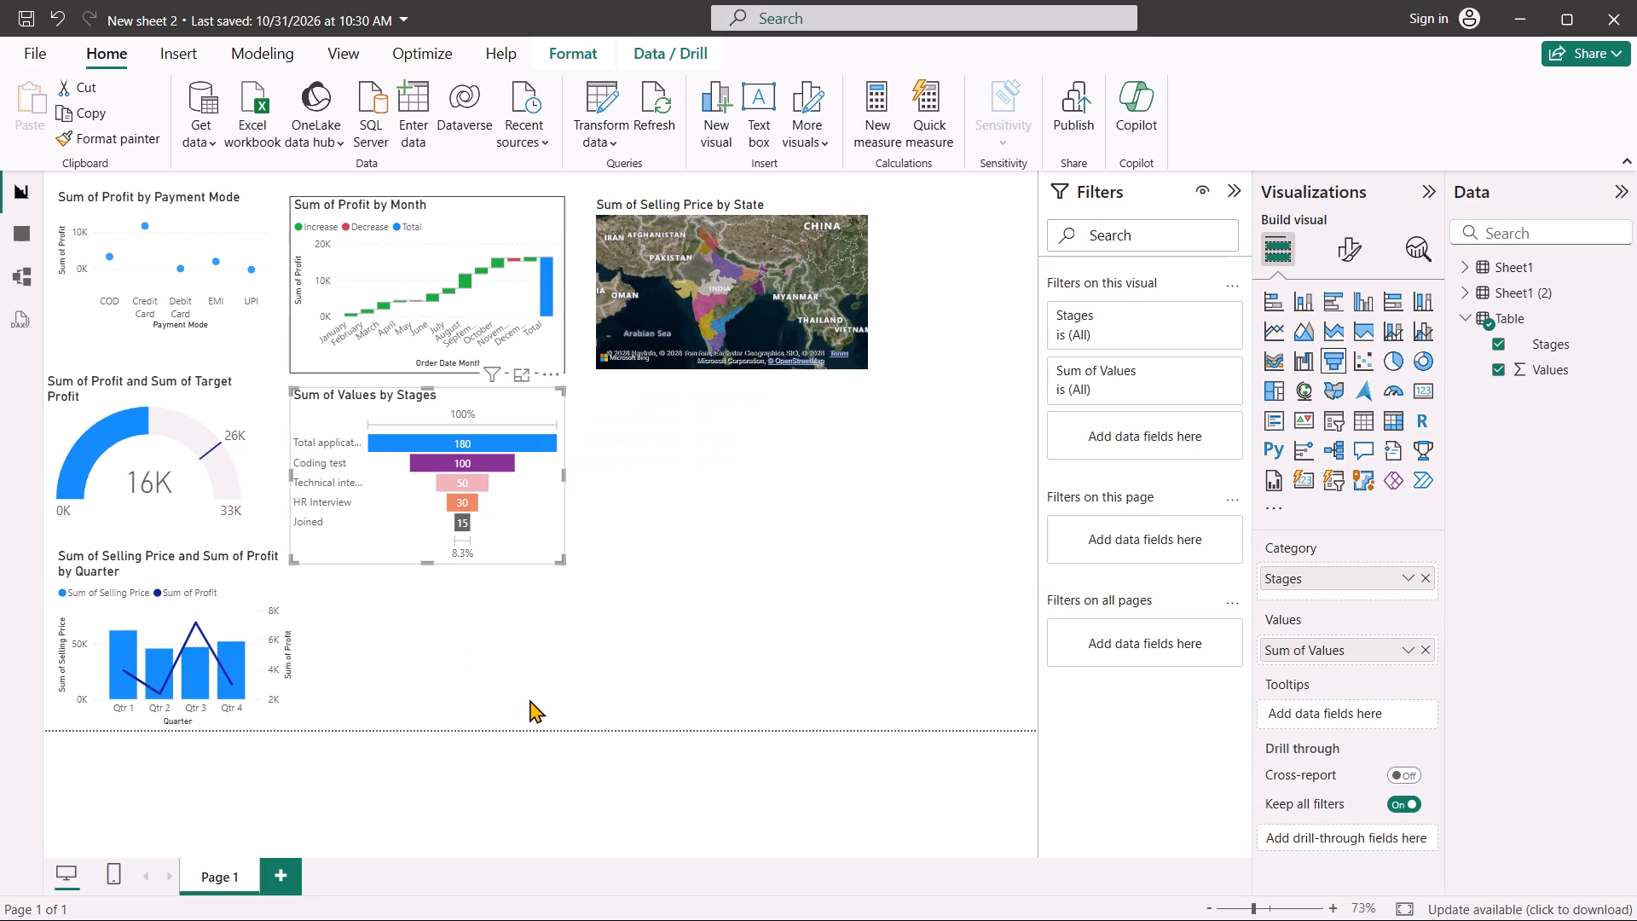
Examine the Sum of Selling Price by State map's field setup and its map style and controls settings.
{"action": "left_click", "coordinate": [677, 335]}
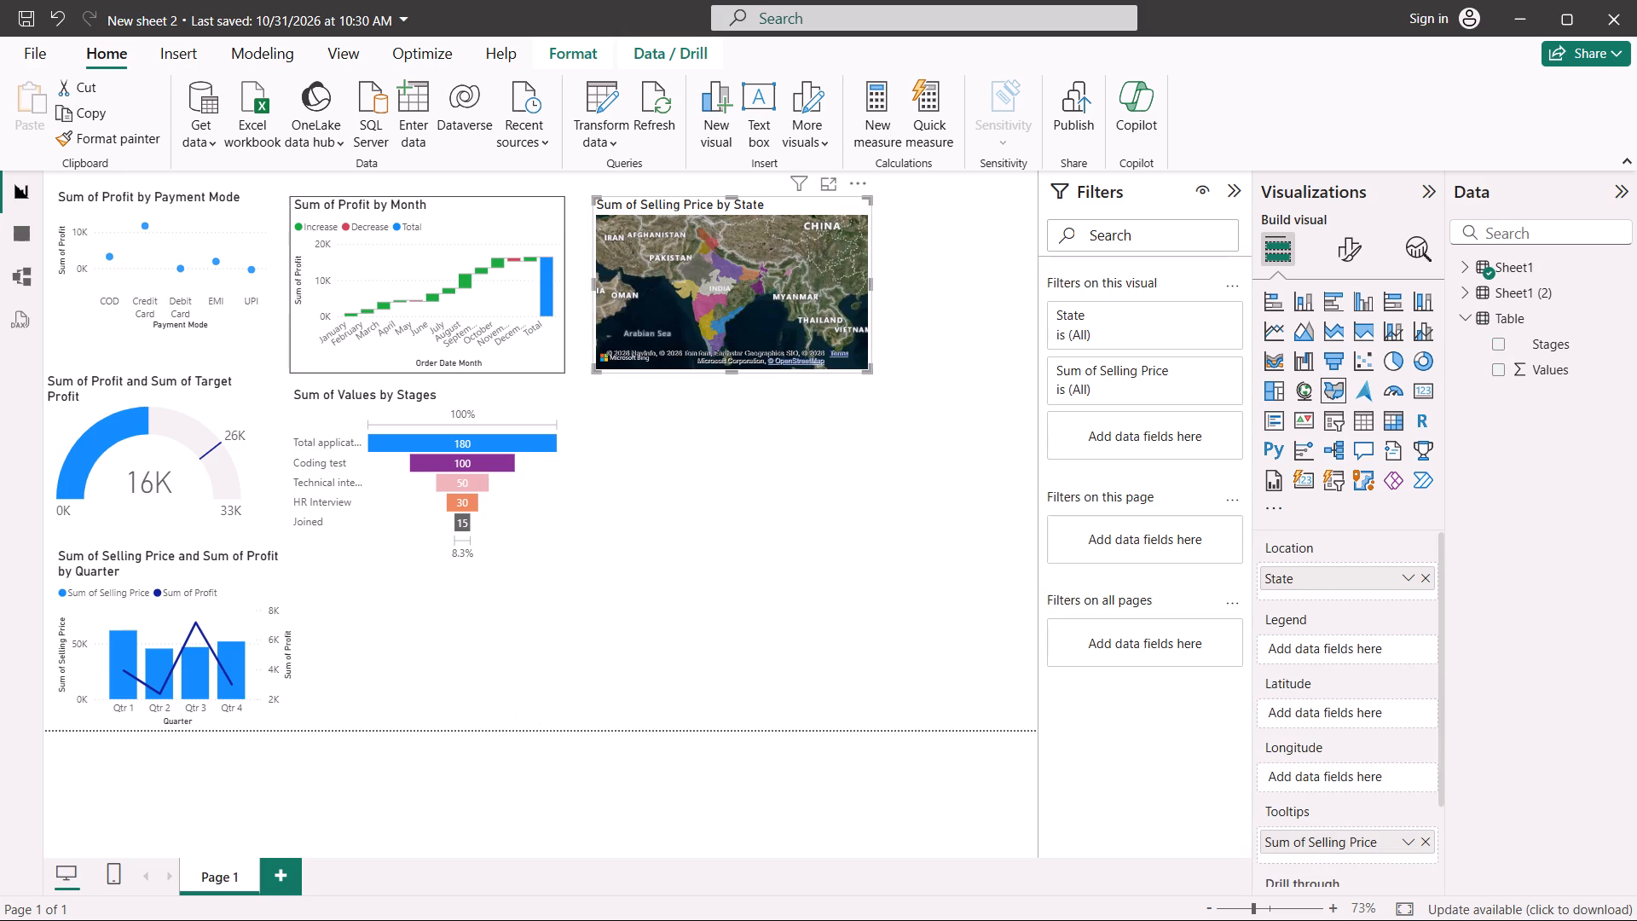
{"action": "scroll", "coordinate": [1313, 664], "scroll_direction": "down", "scroll_amount": 2}
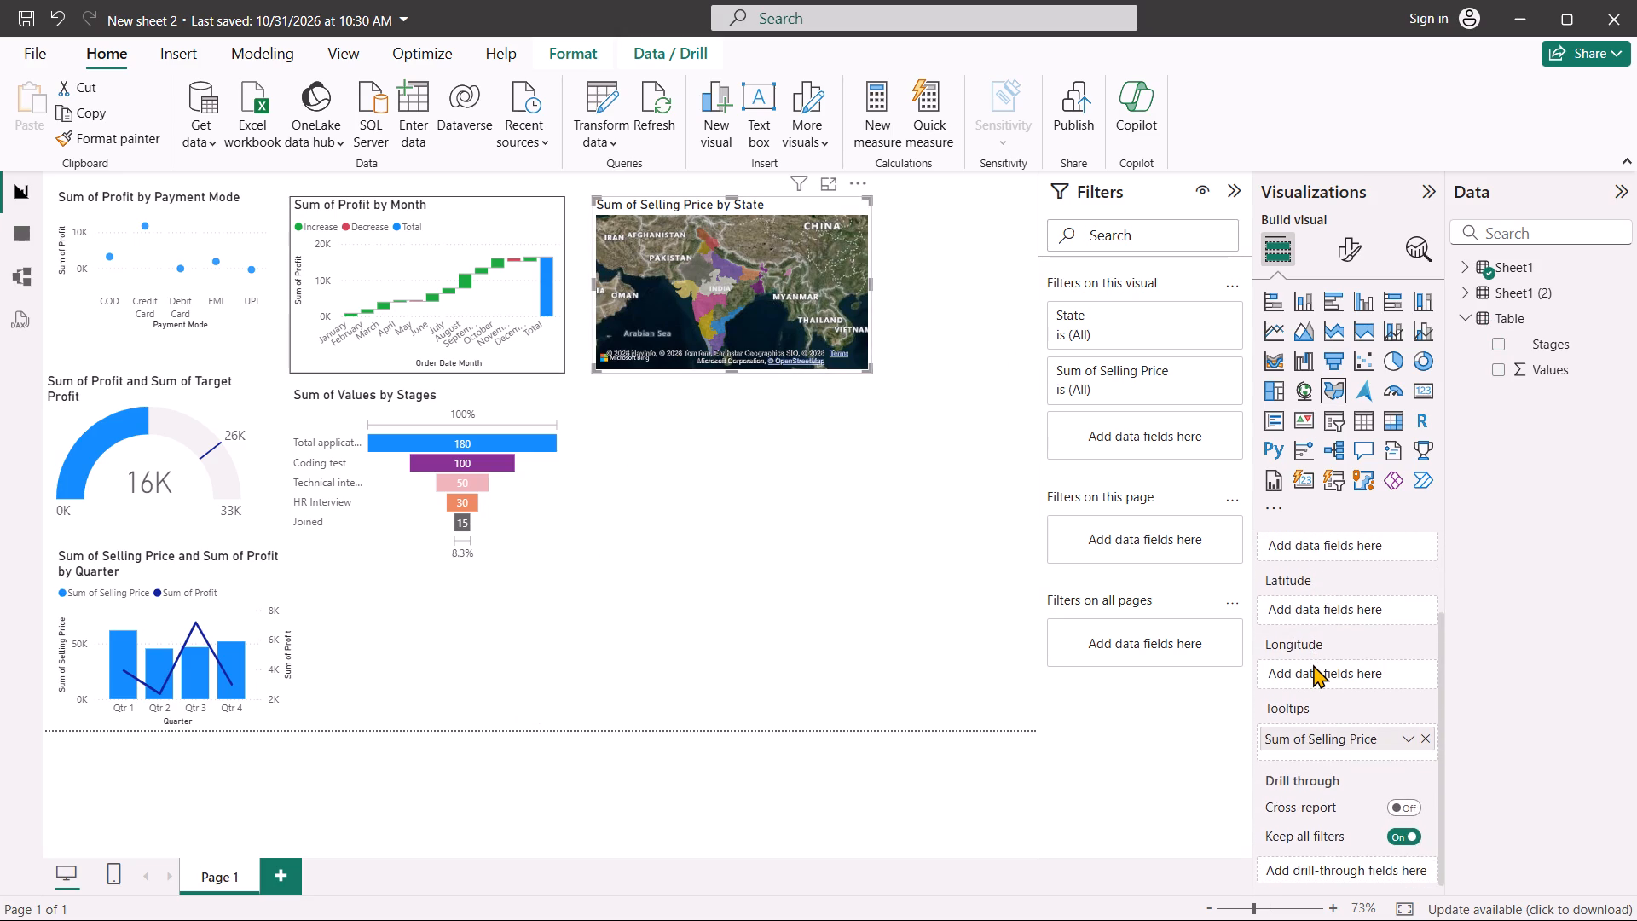
{"action": "scroll", "coordinate": [1313, 664], "scroll_direction": "down", "scroll_amount": 1}
{"action": "scroll", "coordinate": [1313, 664], "scroll_direction": "up", "scroll_amount": 3}
{"action": "left_click", "coordinate": [1343, 261]}
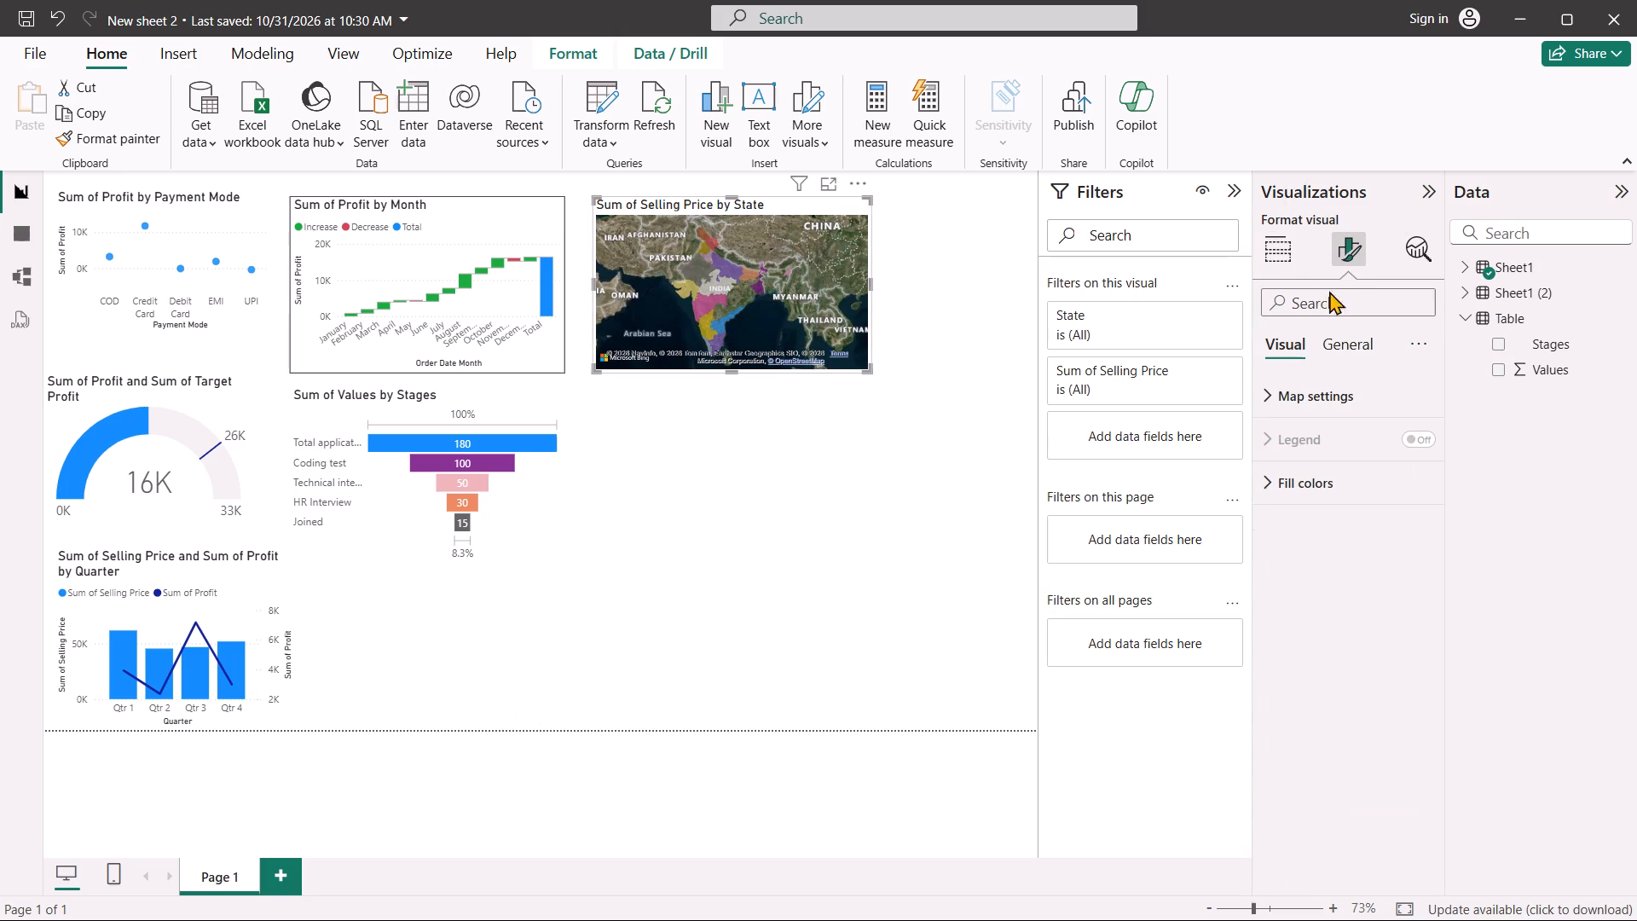
{"action": "left_click", "coordinate": [1275, 389]}
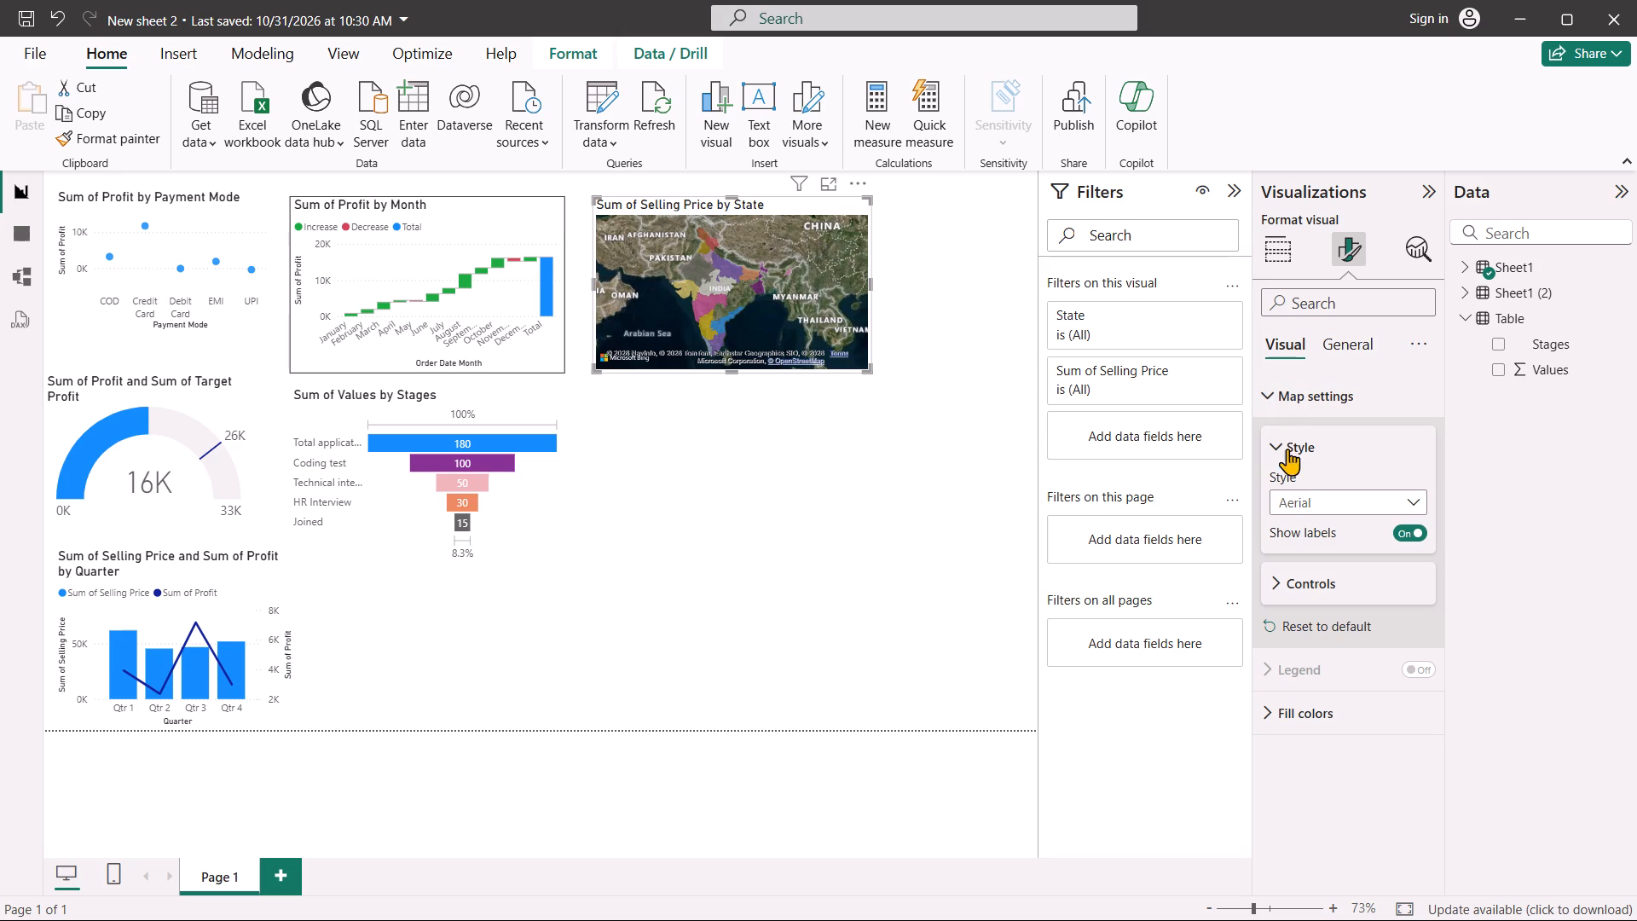
{"action": "left_click", "coordinate": [1280, 576]}
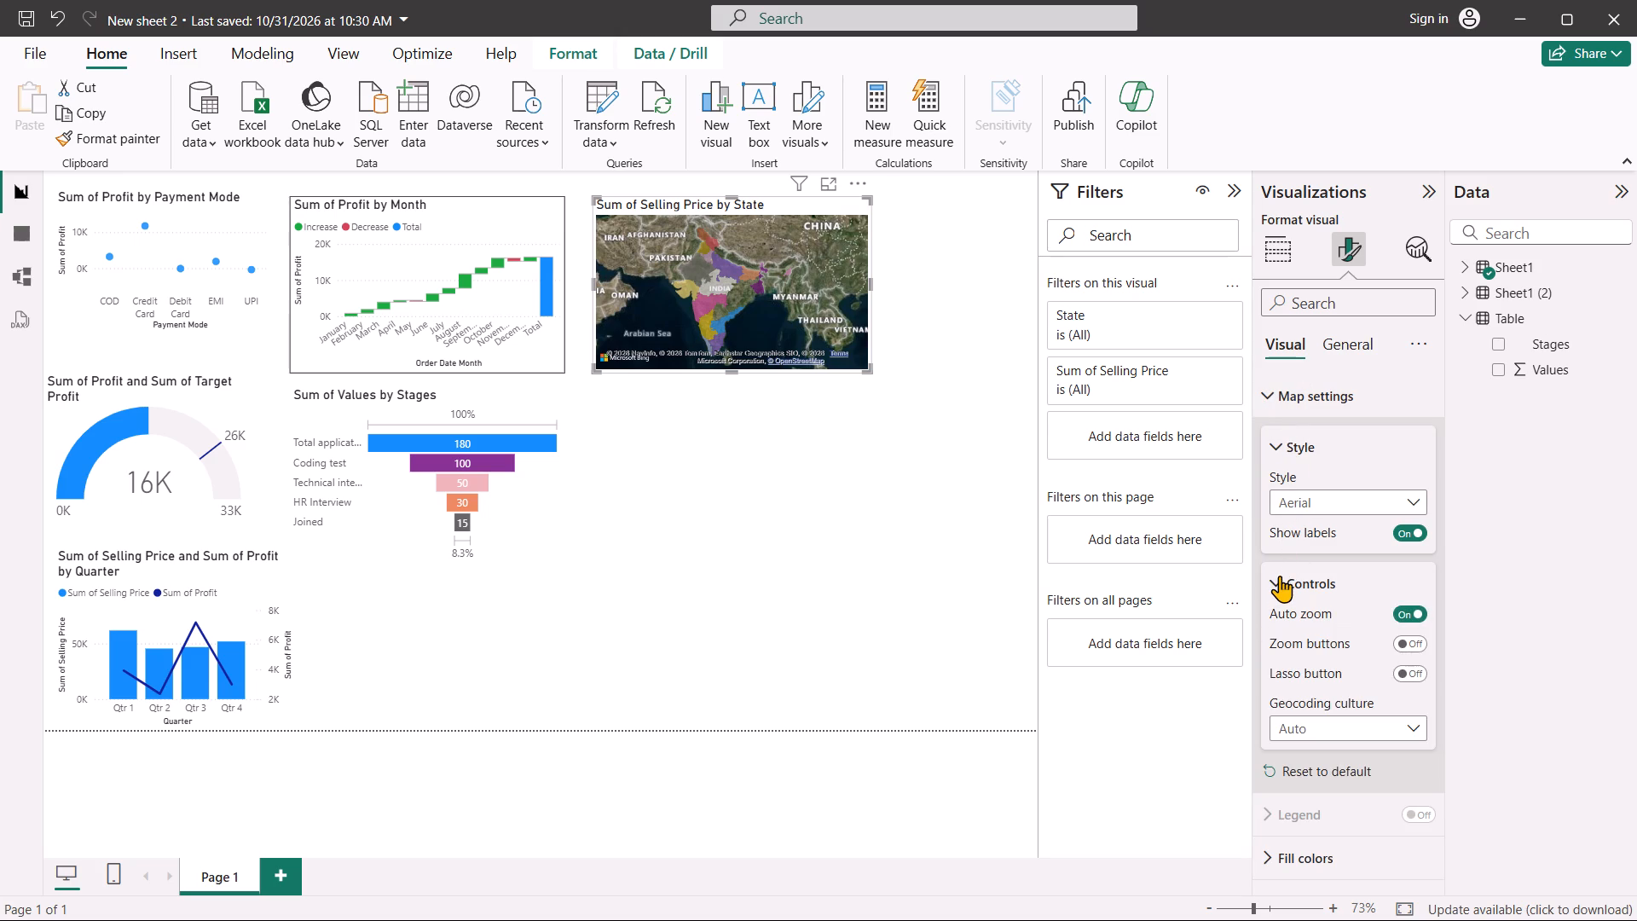
{"action": "left_click", "coordinate": [1278, 576]}
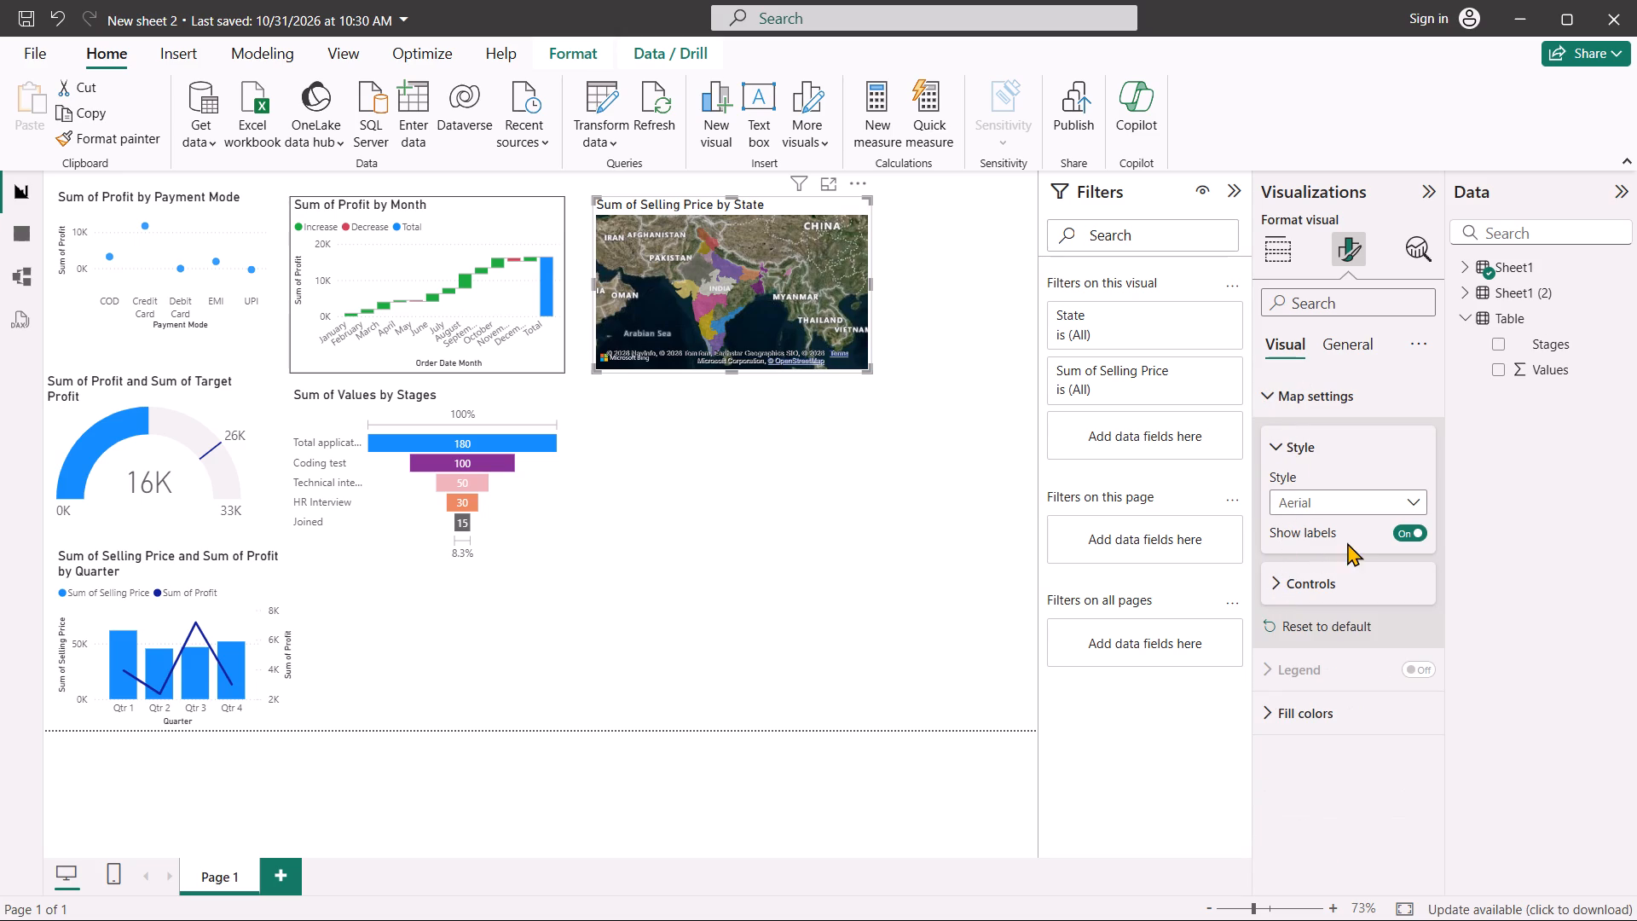
Examine the state-by-state fill colors of the Sum of Selling Price by State map, then revisit its field setup and formatting options.
{"action": "left_click", "coordinate": [1268, 709]}
{"action": "scroll", "coordinate": [1268, 709], "scroll_direction": "down", "scroll_amount": 3}
{"action": "scroll", "coordinate": [1268, 709], "scroll_direction": "up", "scroll_amount": 1}
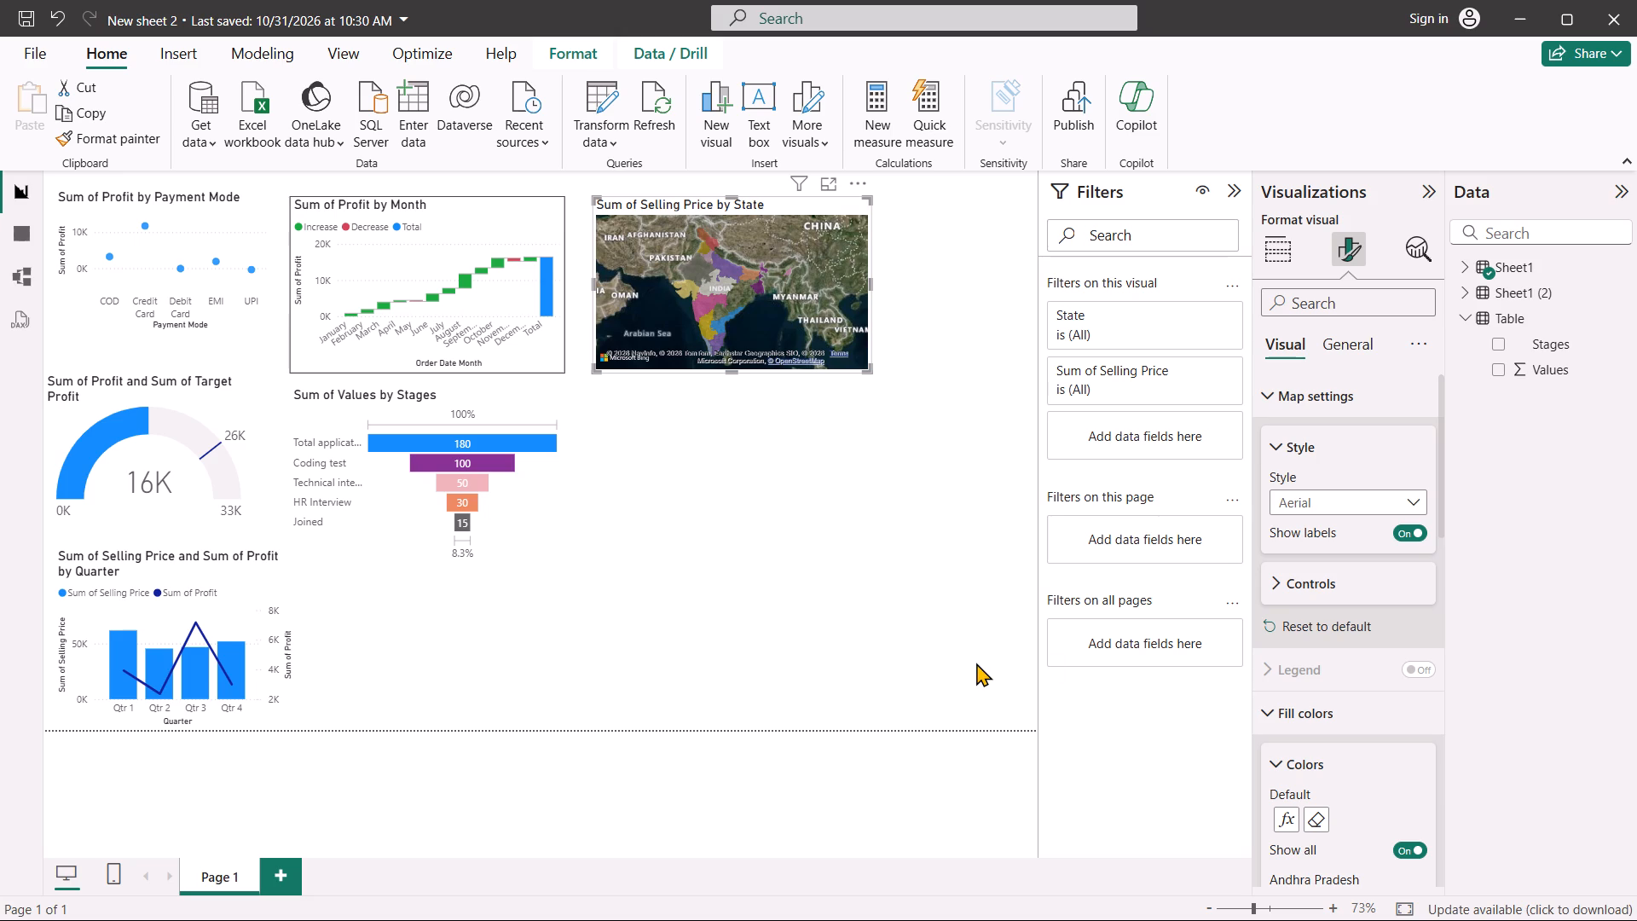
{"action": "left_click", "coordinate": [1266, 704]}
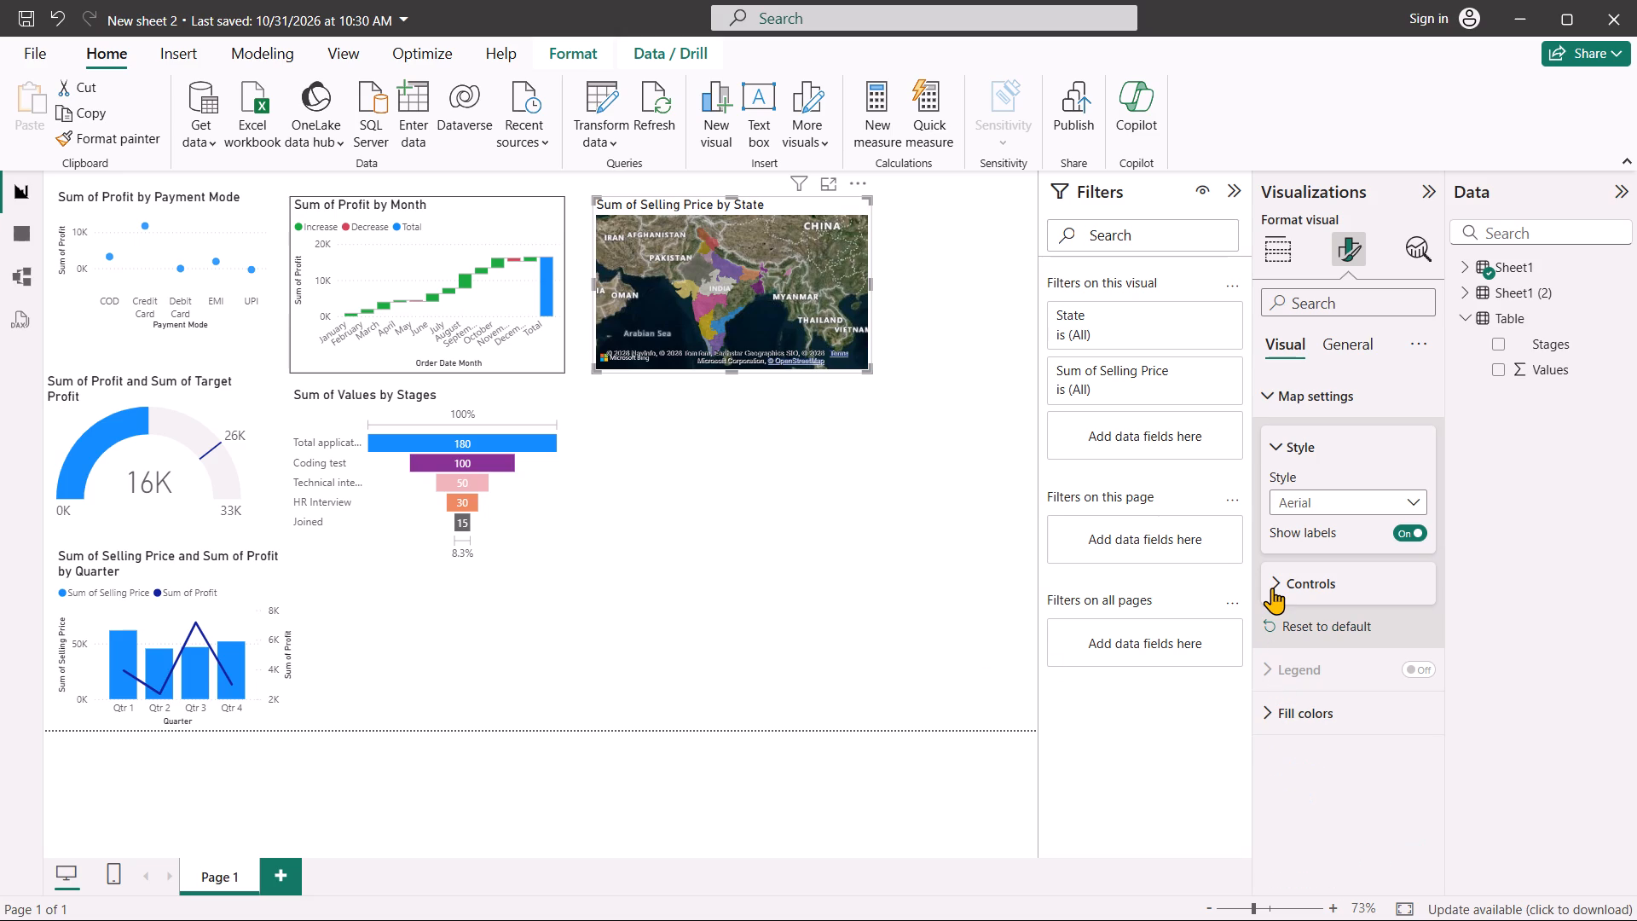
{"action": "left_click", "coordinate": [1264, 723]}
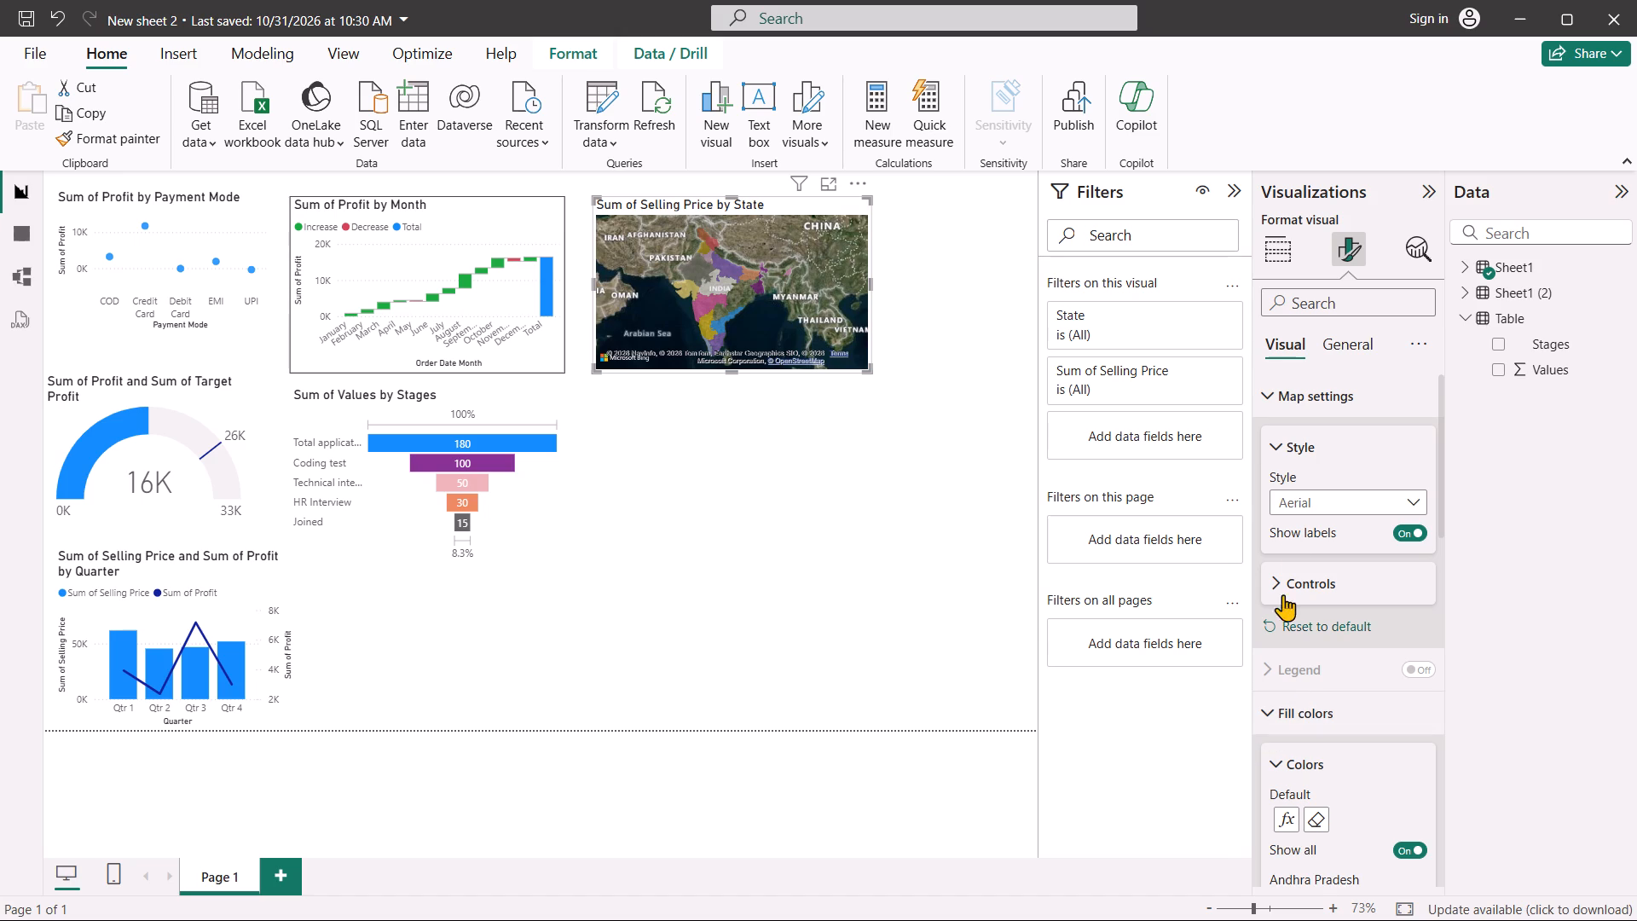
{"action": "scroll", "coordinate": [1285, 452], "scroll_direction": "up", "scroll_amount": 2}
{"action": "left_click", "coordinate": [1278, 445]}
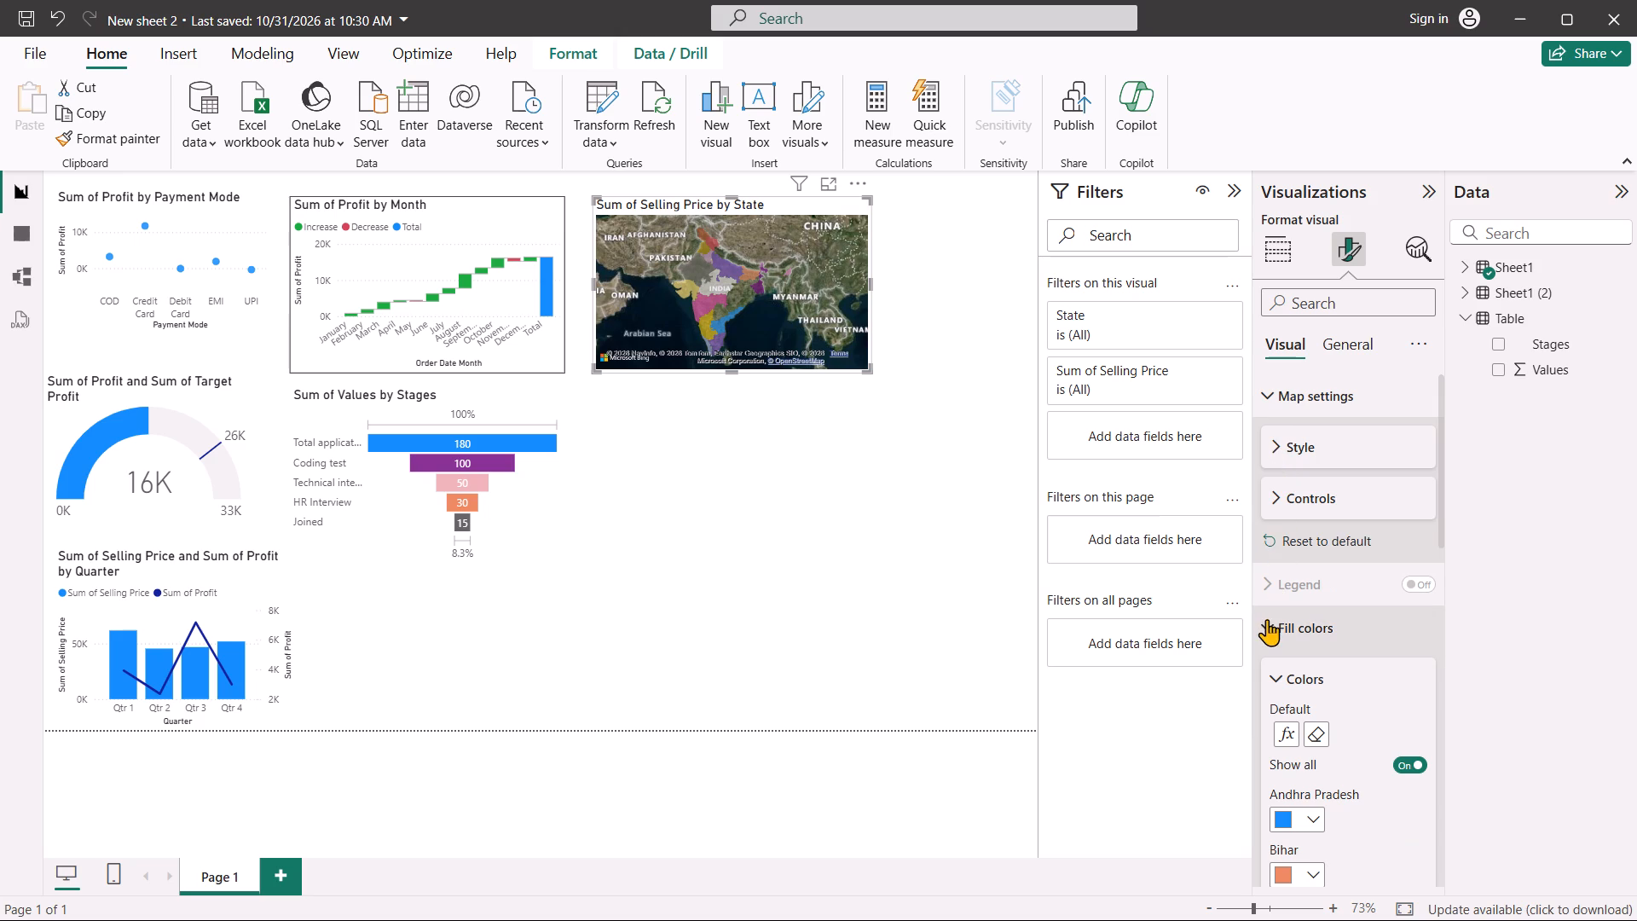
{"action": "left_click", "coordinate": [1267, 621]}
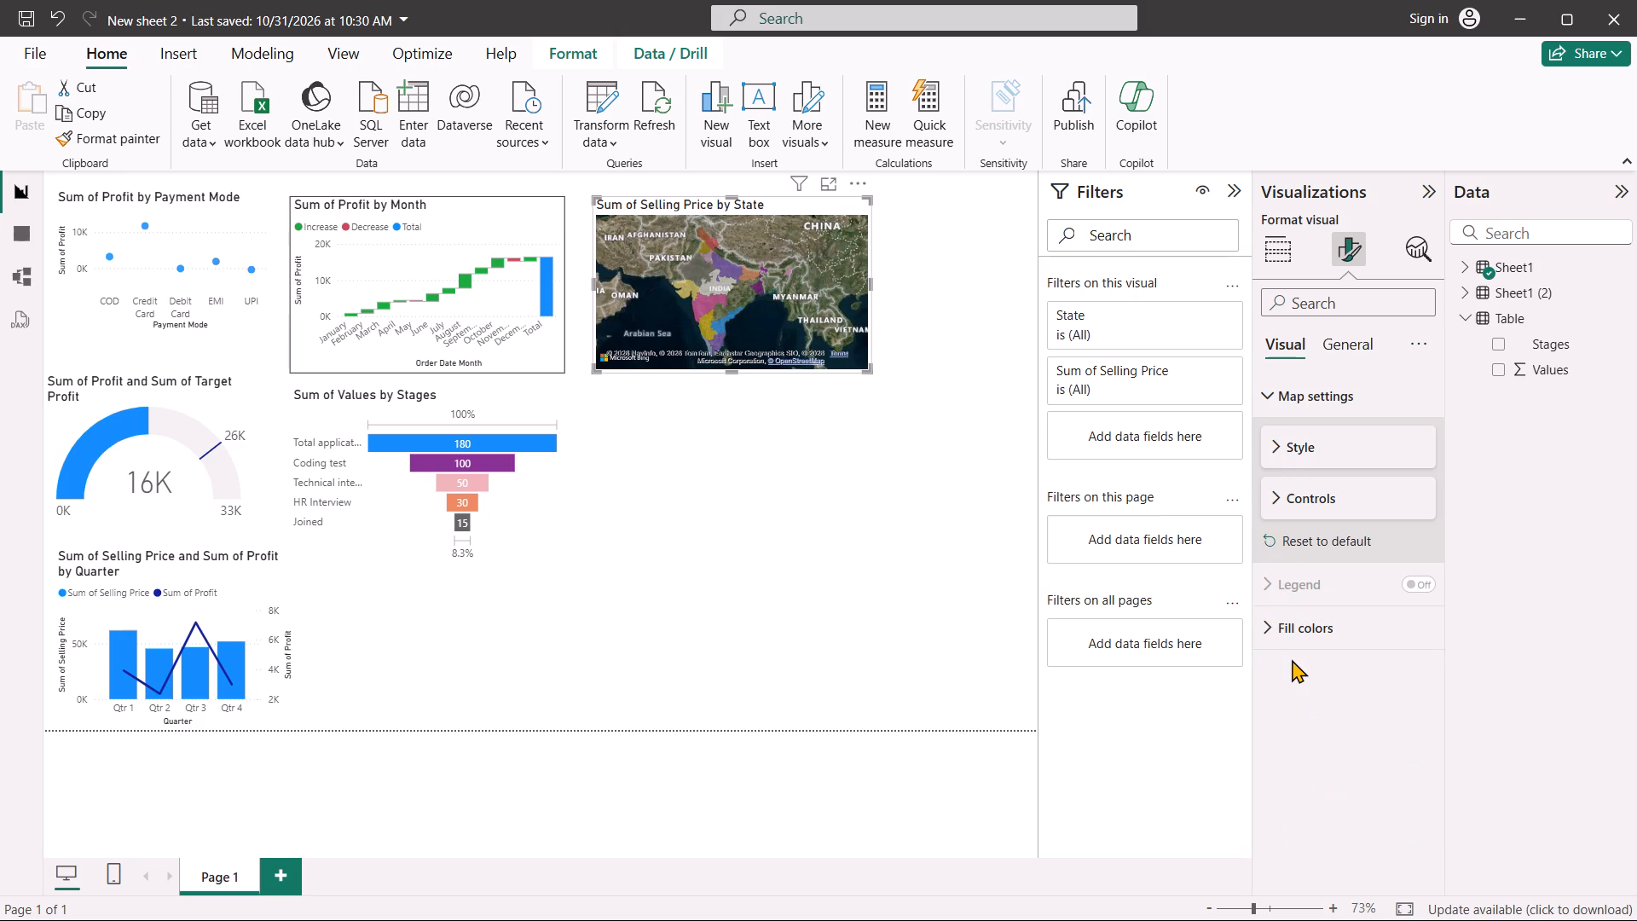
{"action": "left_click", "coordinate": [1265, 625]}
{"action": "scroll", "coordinate": [1316, 657], "scroll_direction": "down", "scroll_amount": 1}
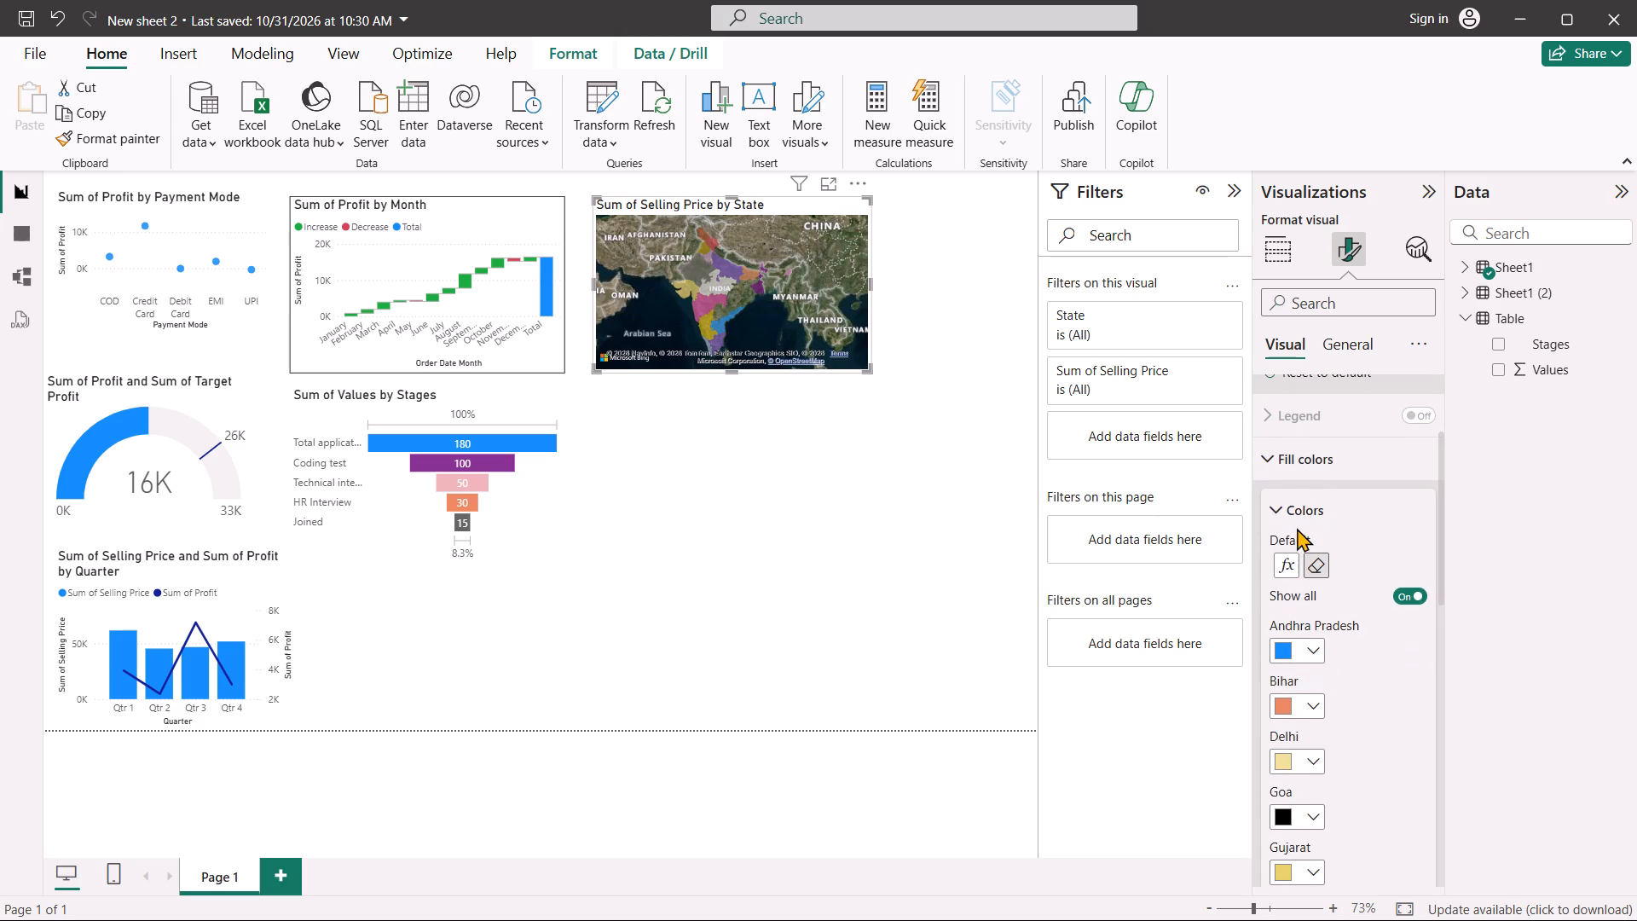
{"action": "left_click", "coordinate": [1274, 505]}
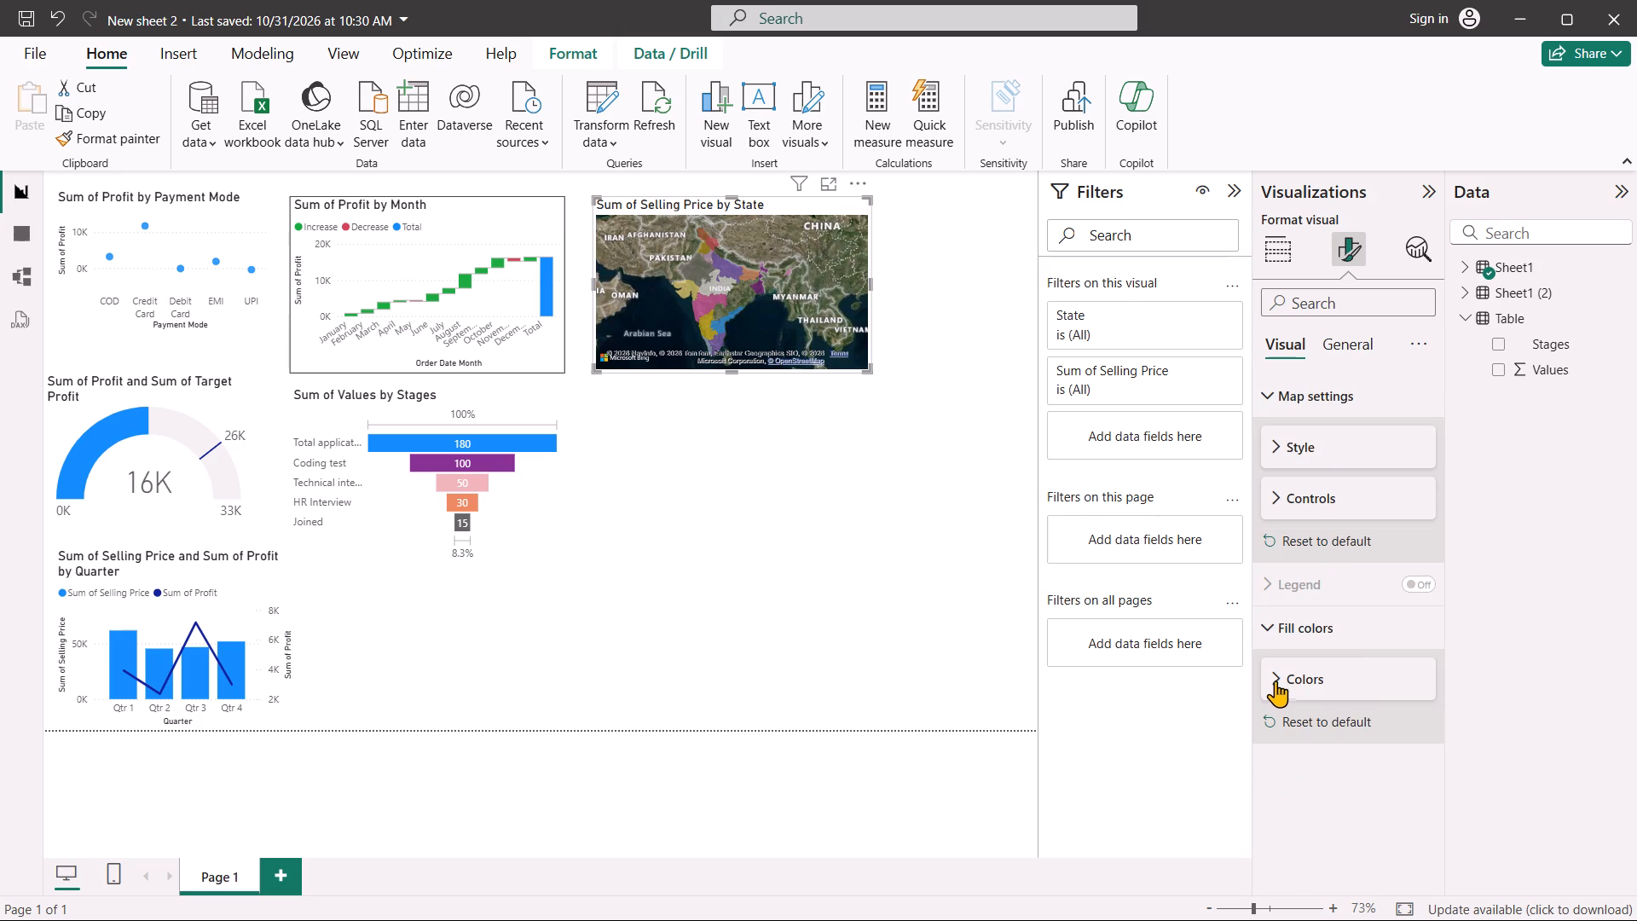
{"action": "left_click", "coordinate": [1275, 677]}
{"action": "scroll", "coordinate": [1275, 677], "scroll_direction": "down", "scroll_amount": 2}
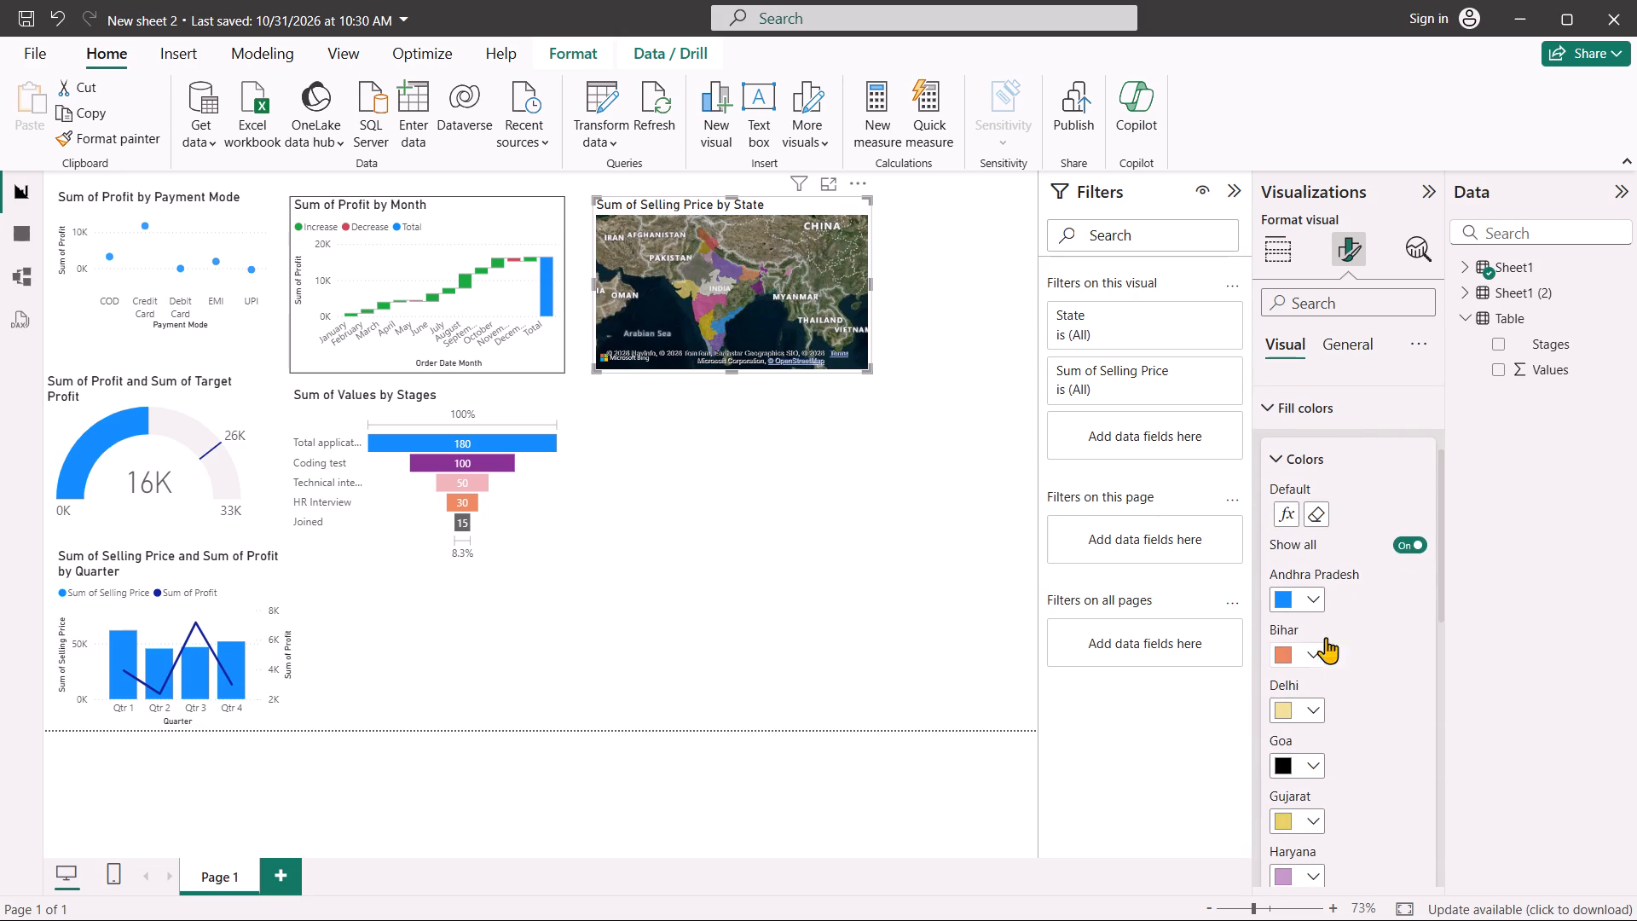
{"action": "scroll", "coordinate": [1349, 665], "scroll_direction": "down", "scroll_amount": 2}
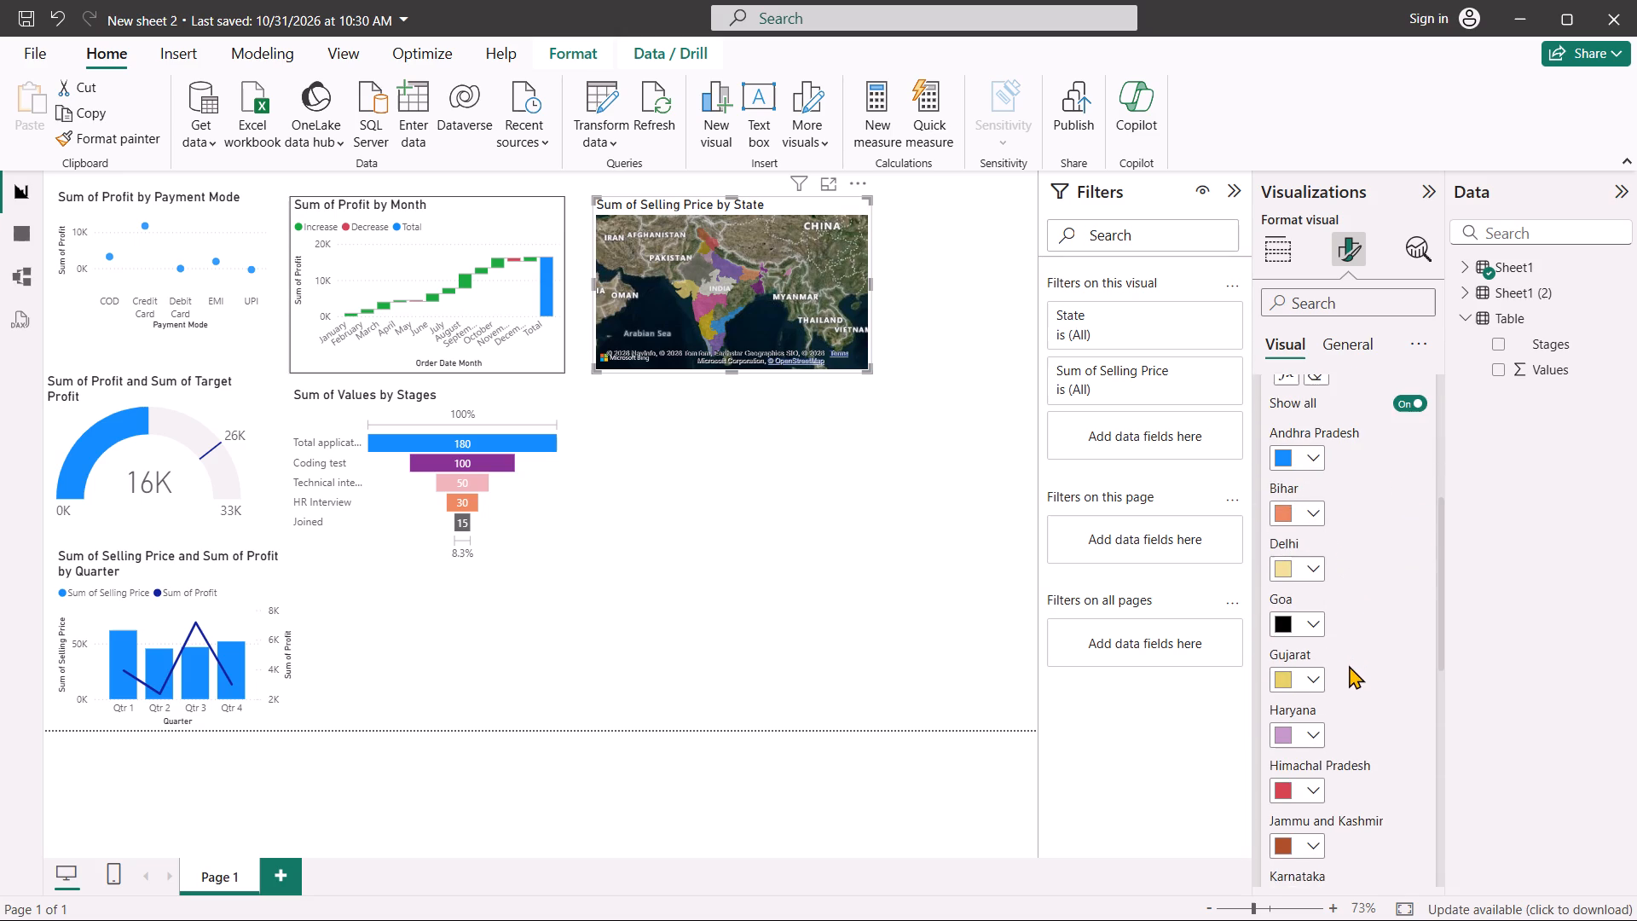
{"action": "scroll", "coordinate": [1349, 665], "scroll_direction": "down", "scroll_amount": 1}
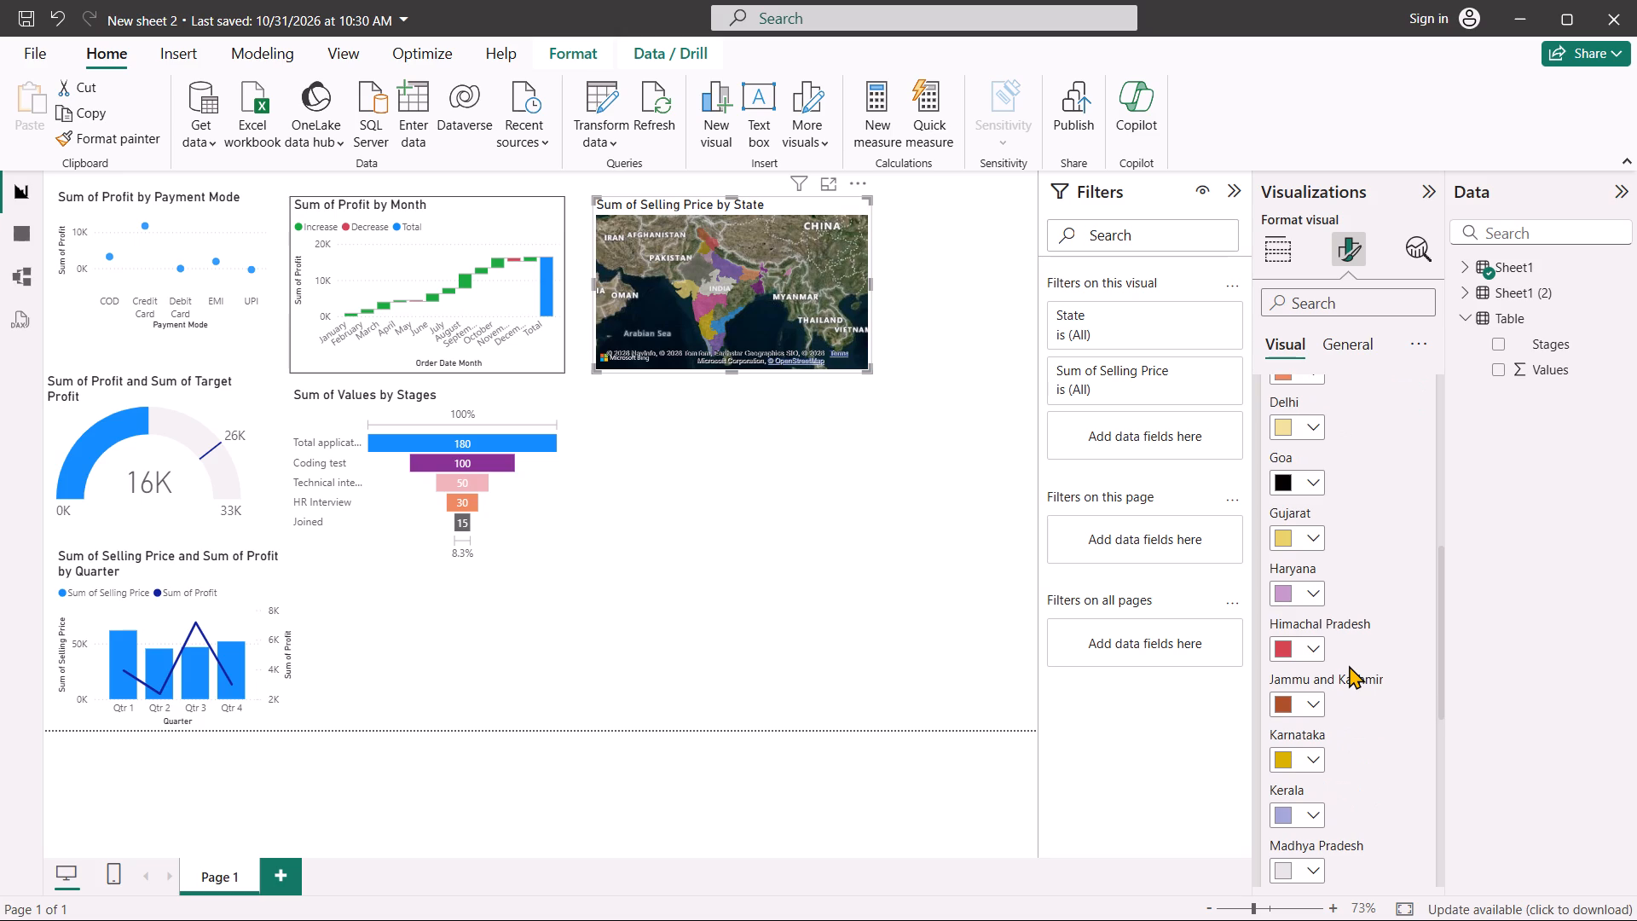
{"action": "scroll", "coordinate": [1349, 665], "scroll_direction": "up", "scroll_amount": 2}
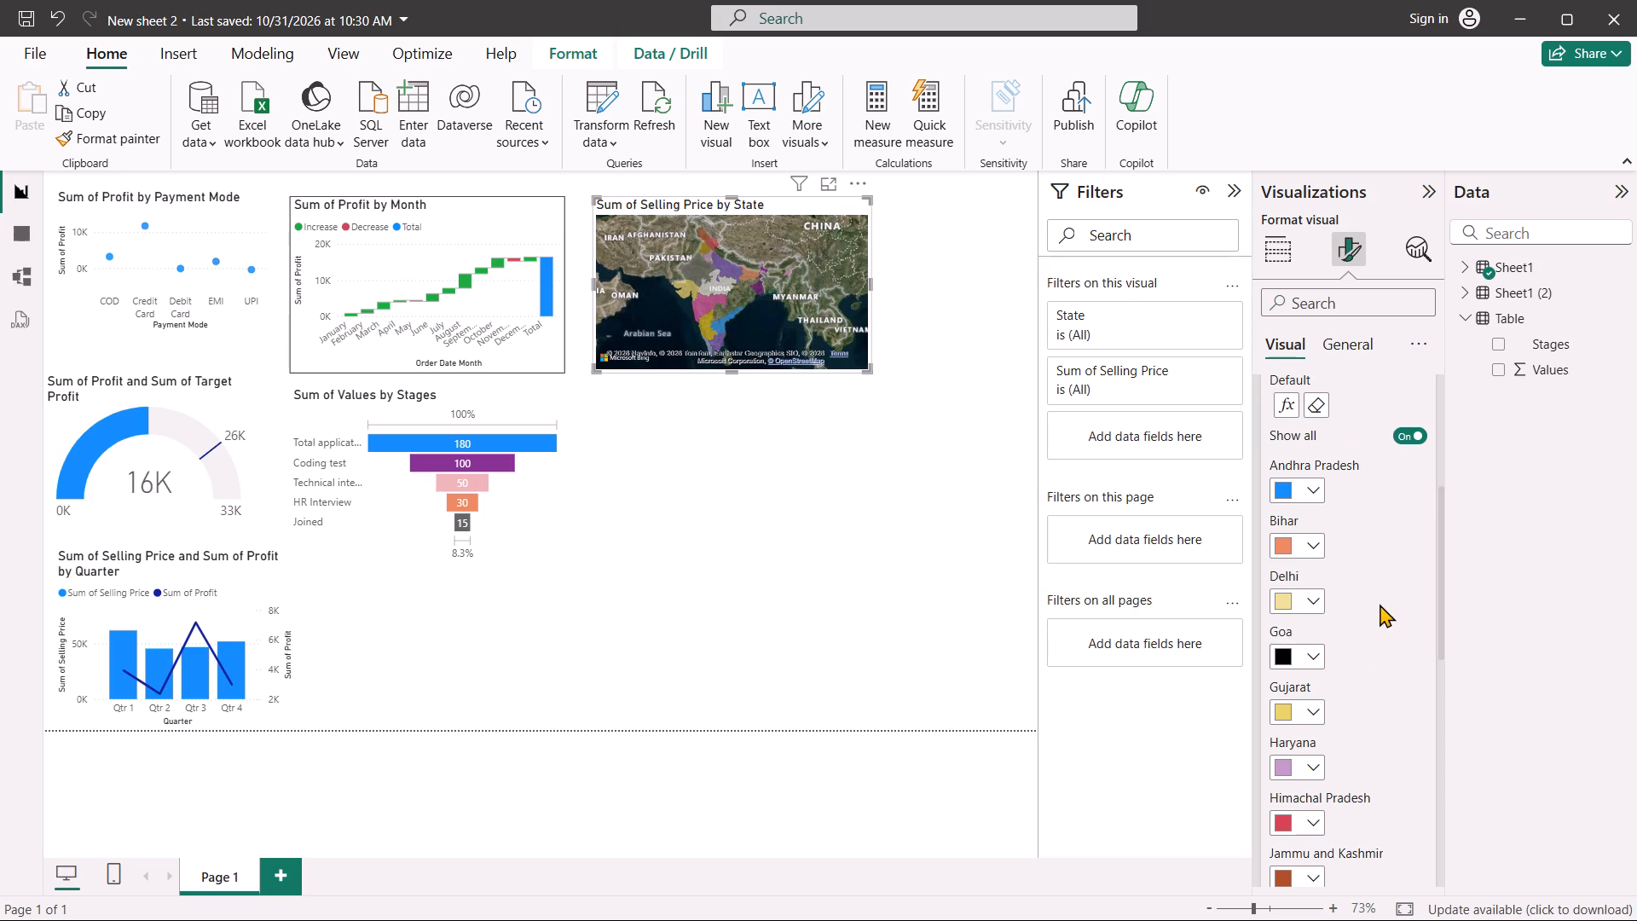
{"action": "scroll", "coordinate": [1369, 591], "scroll_direction": "up", "scroll_amount": 4}
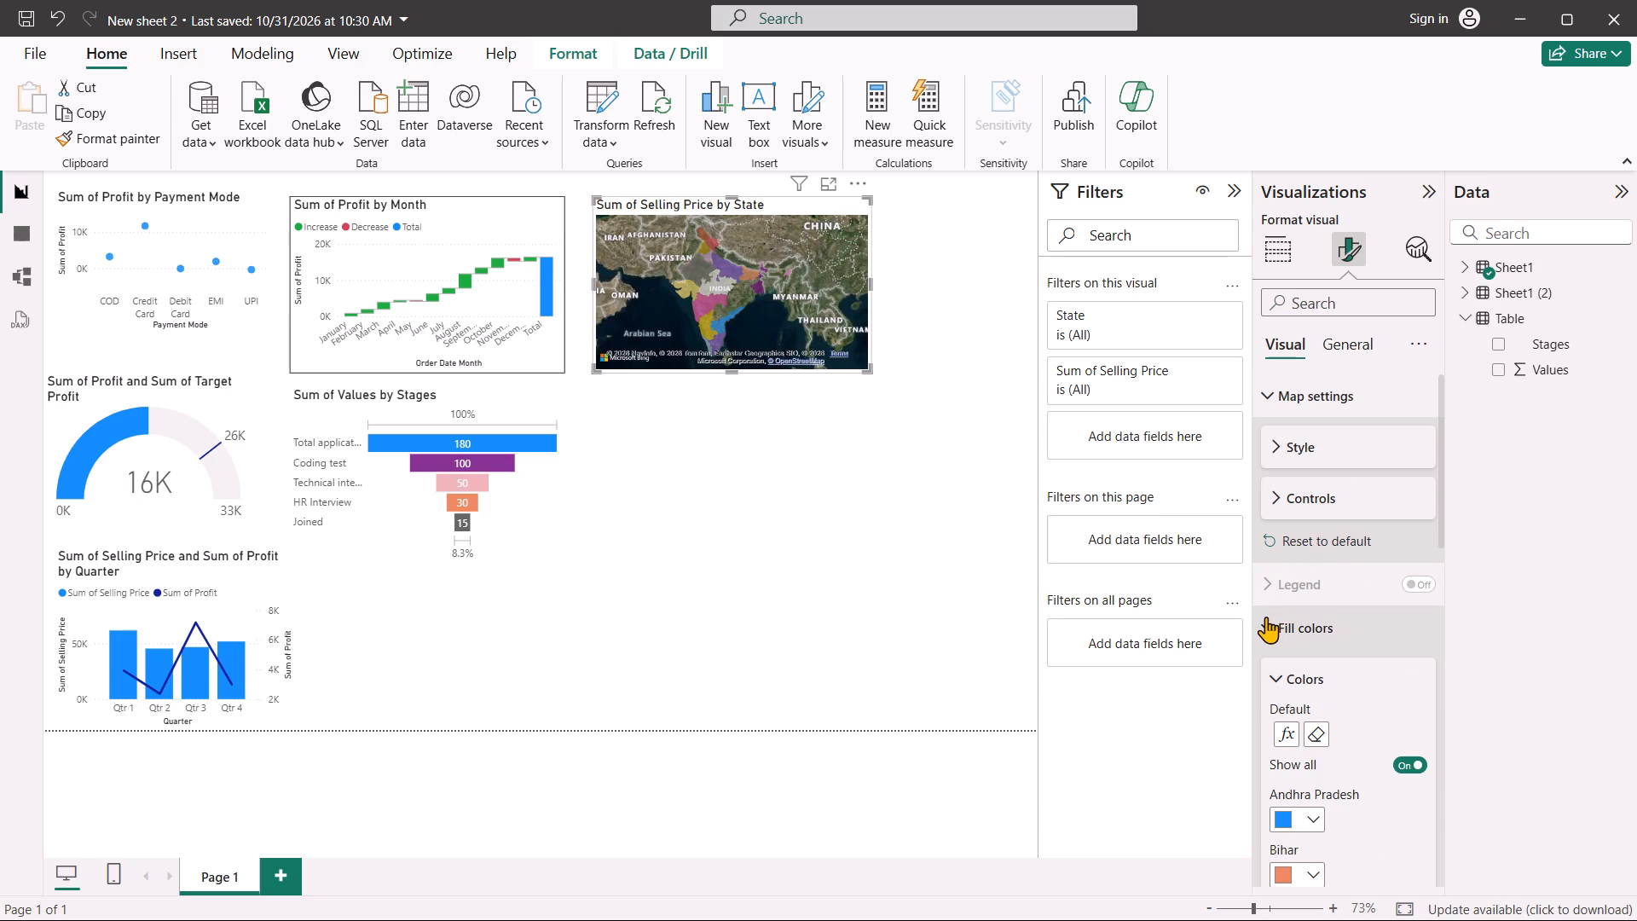
{"action": "left_click", "coordinate": [1266, 617]}
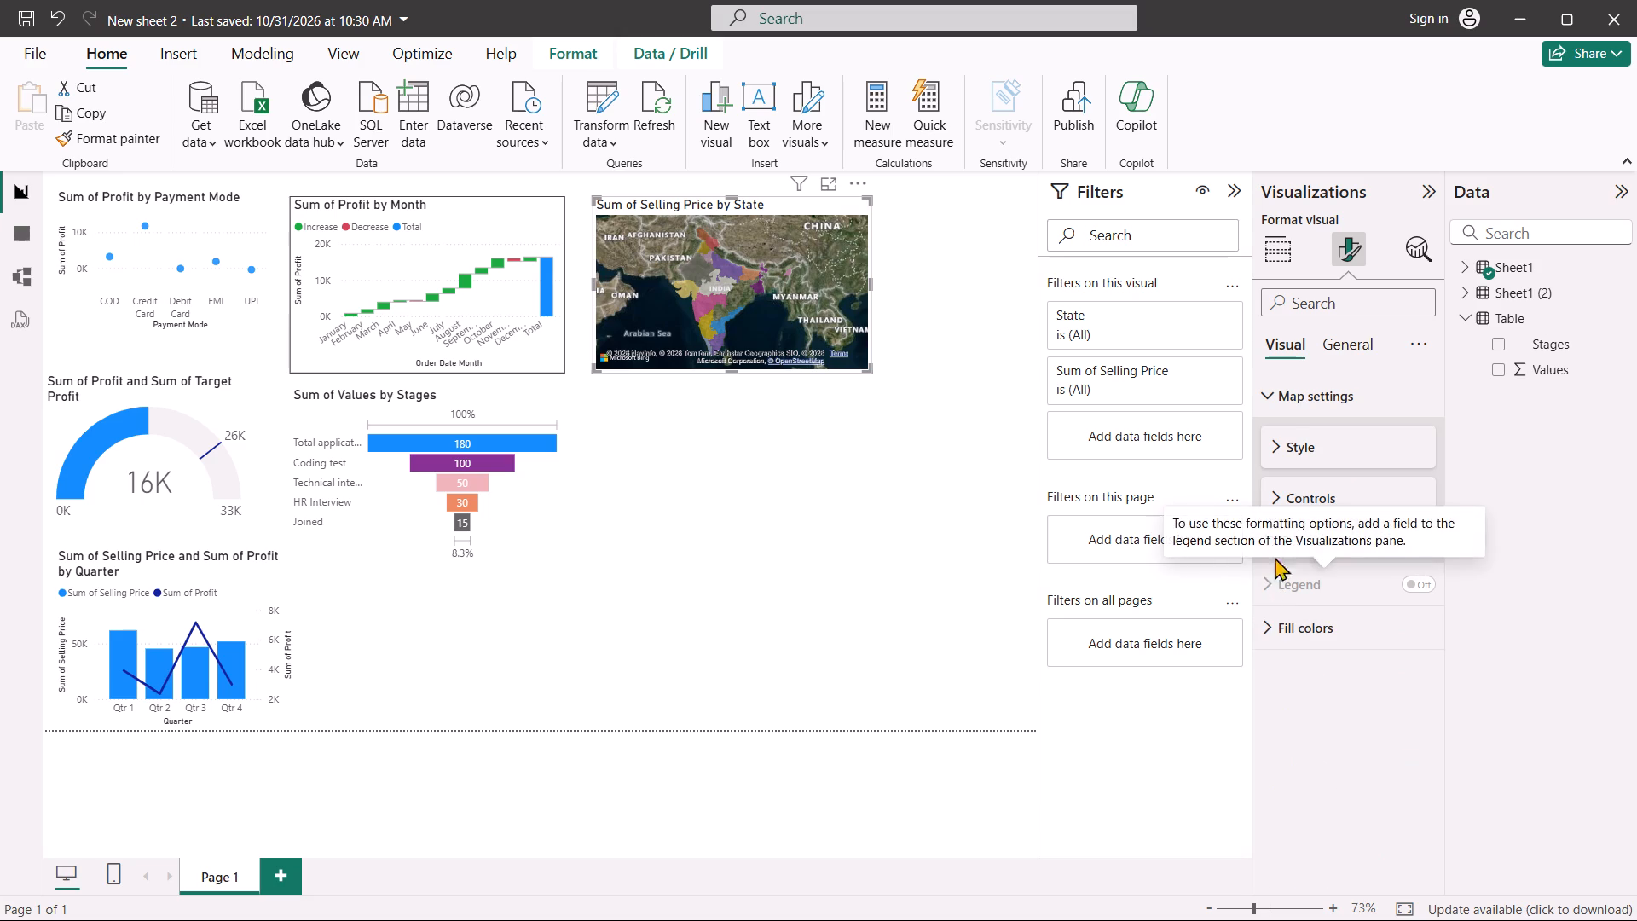
{"action": "left_click", "coordinate": [1271, 401]}
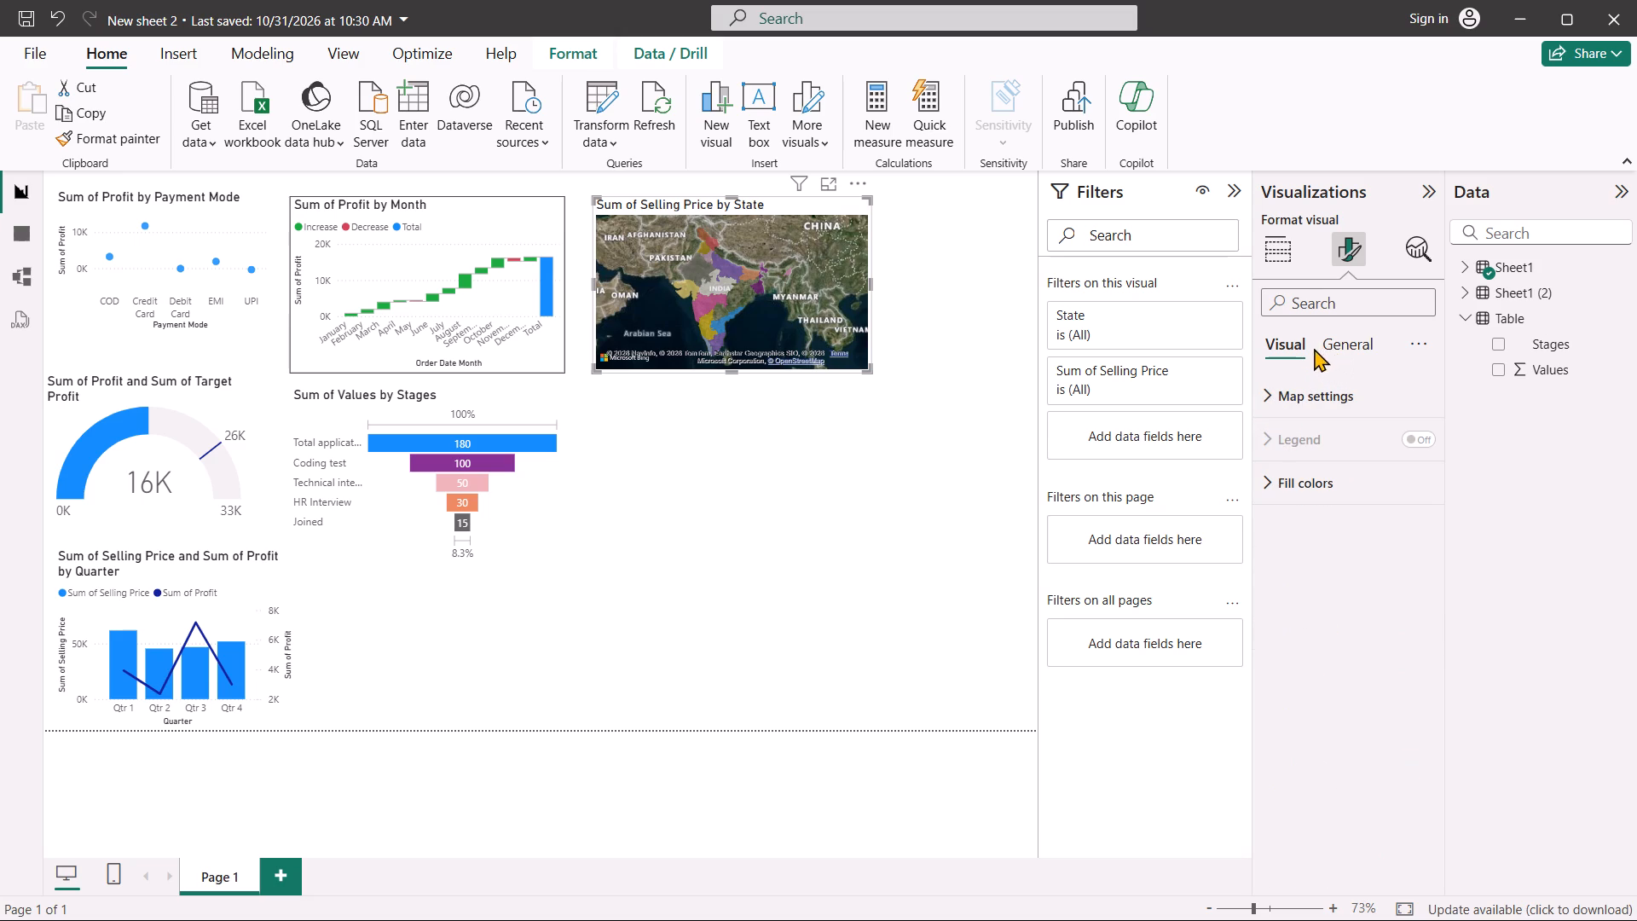
{"action": "left_click", "coordinate": [1283, 264]}
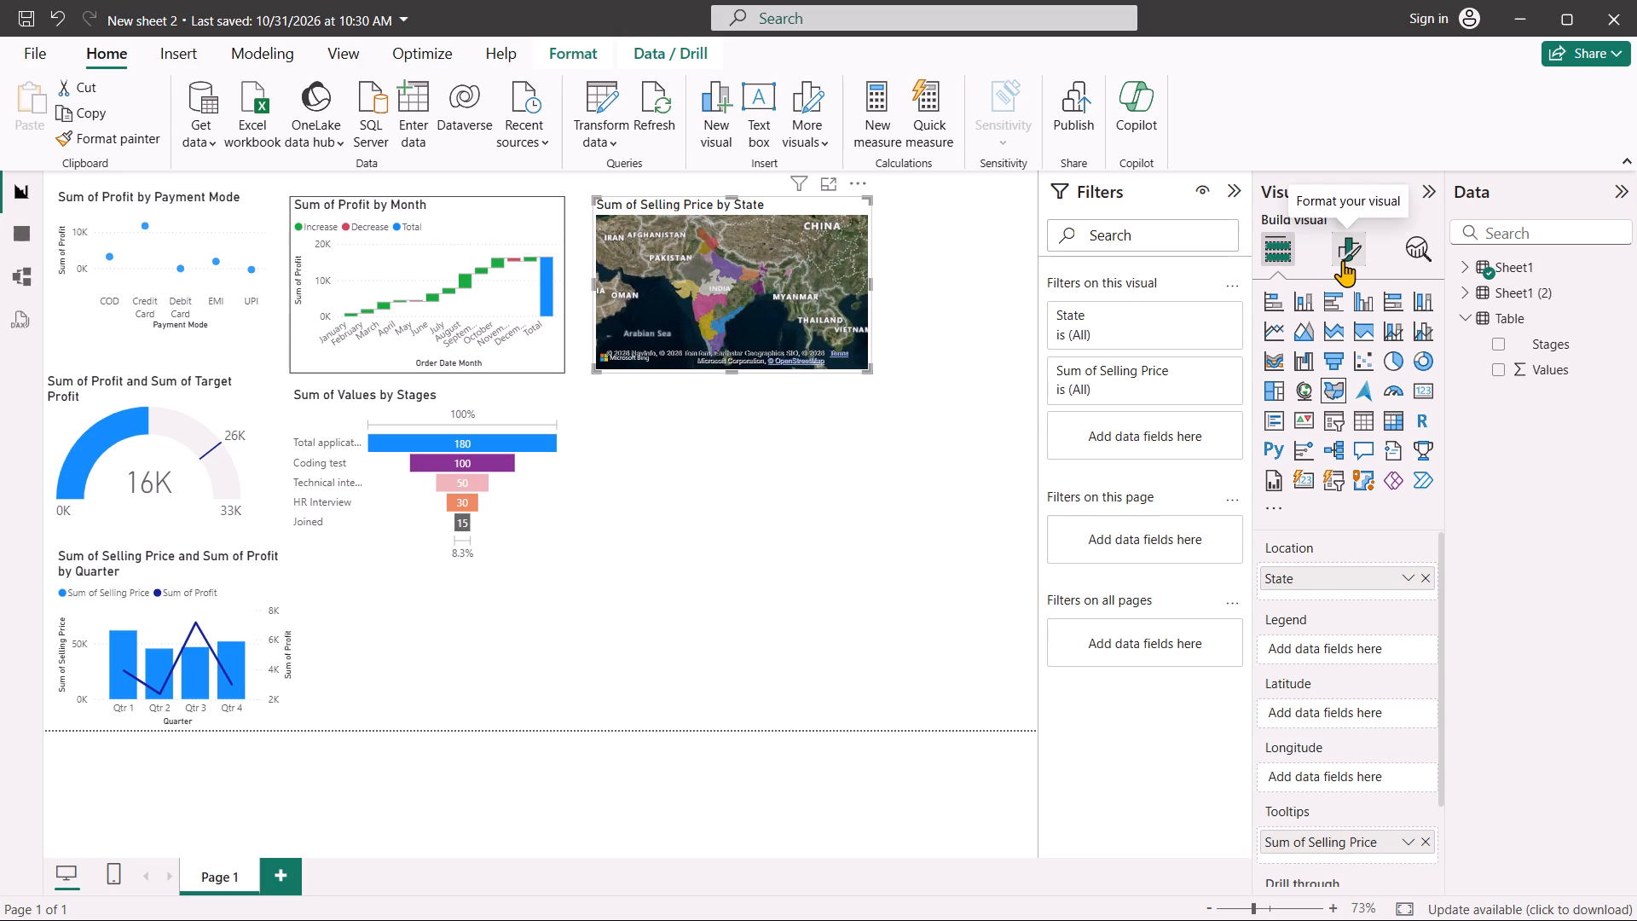
{"action": "left_click", "coordinate": [1343, 260]}
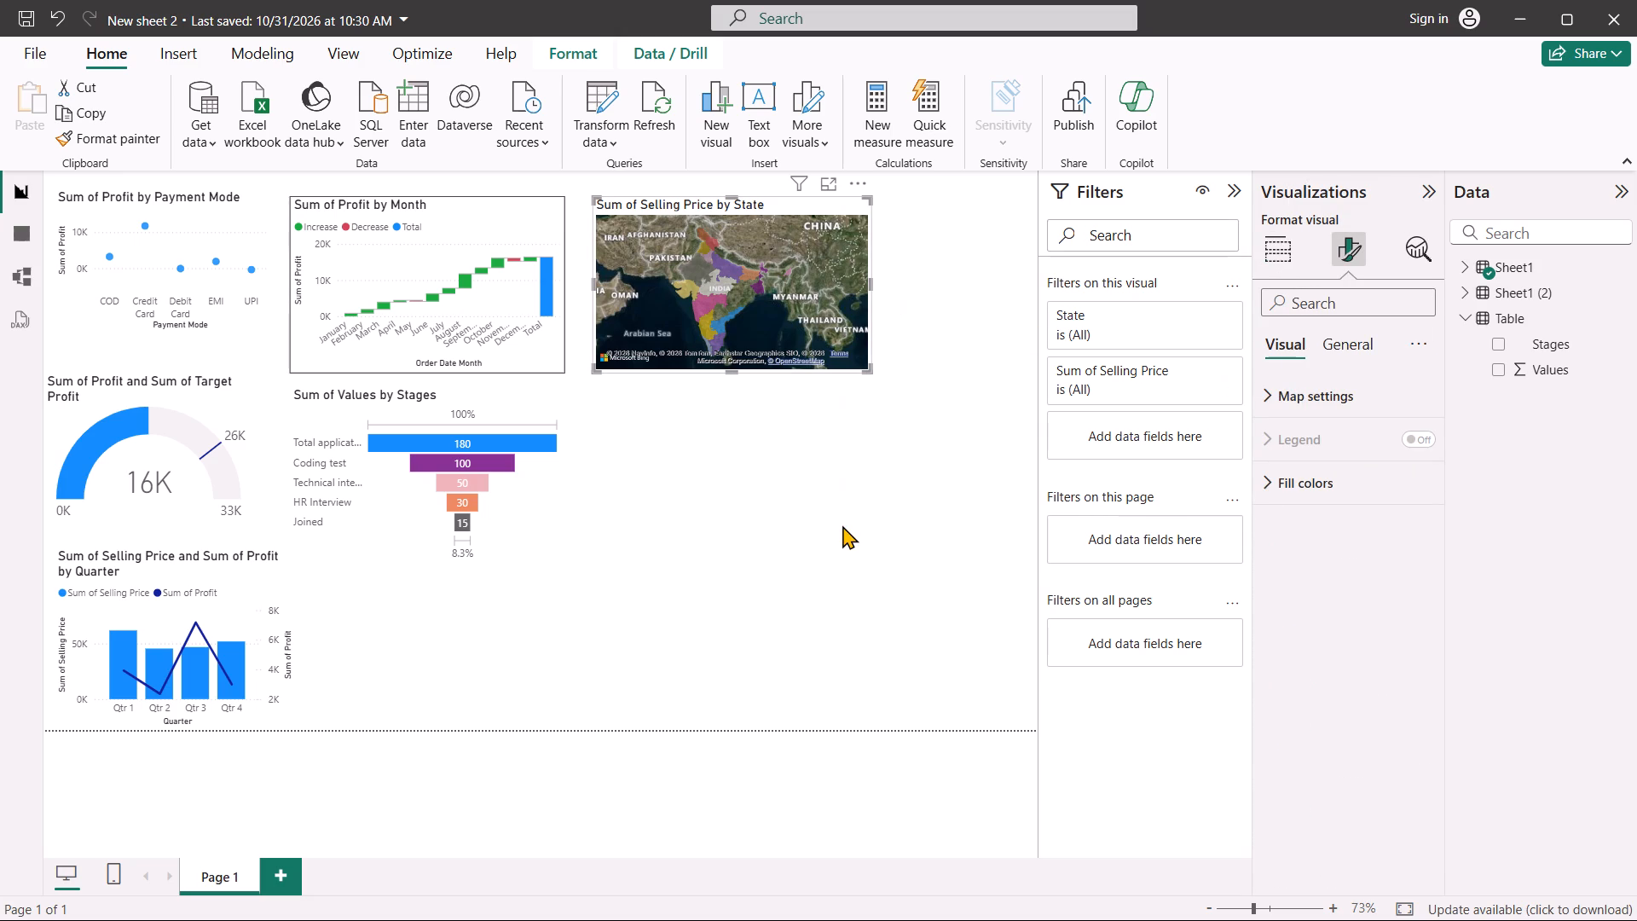
Deselect the map and add an empty treemap visual to the report page.
{"action": "left_click_drag", "start_coordinate": [901, 542], "coordinate": [1171, 351]}
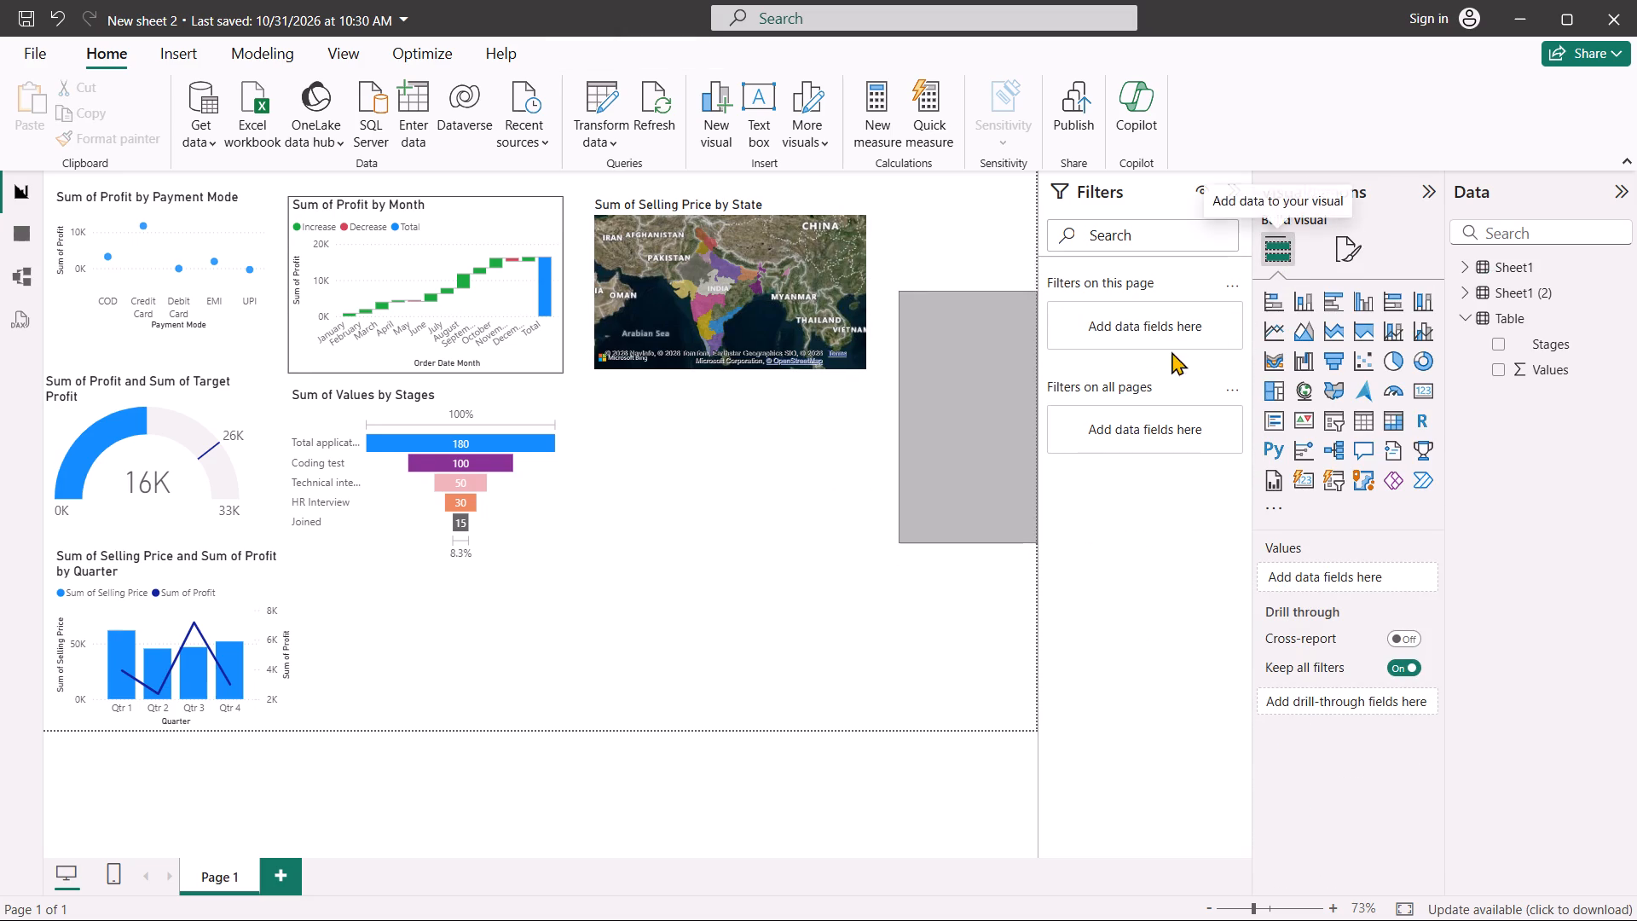
{"action": "left_click_drag", "start_coordinate": [1171, 351], "coordinate": [911, 532]}
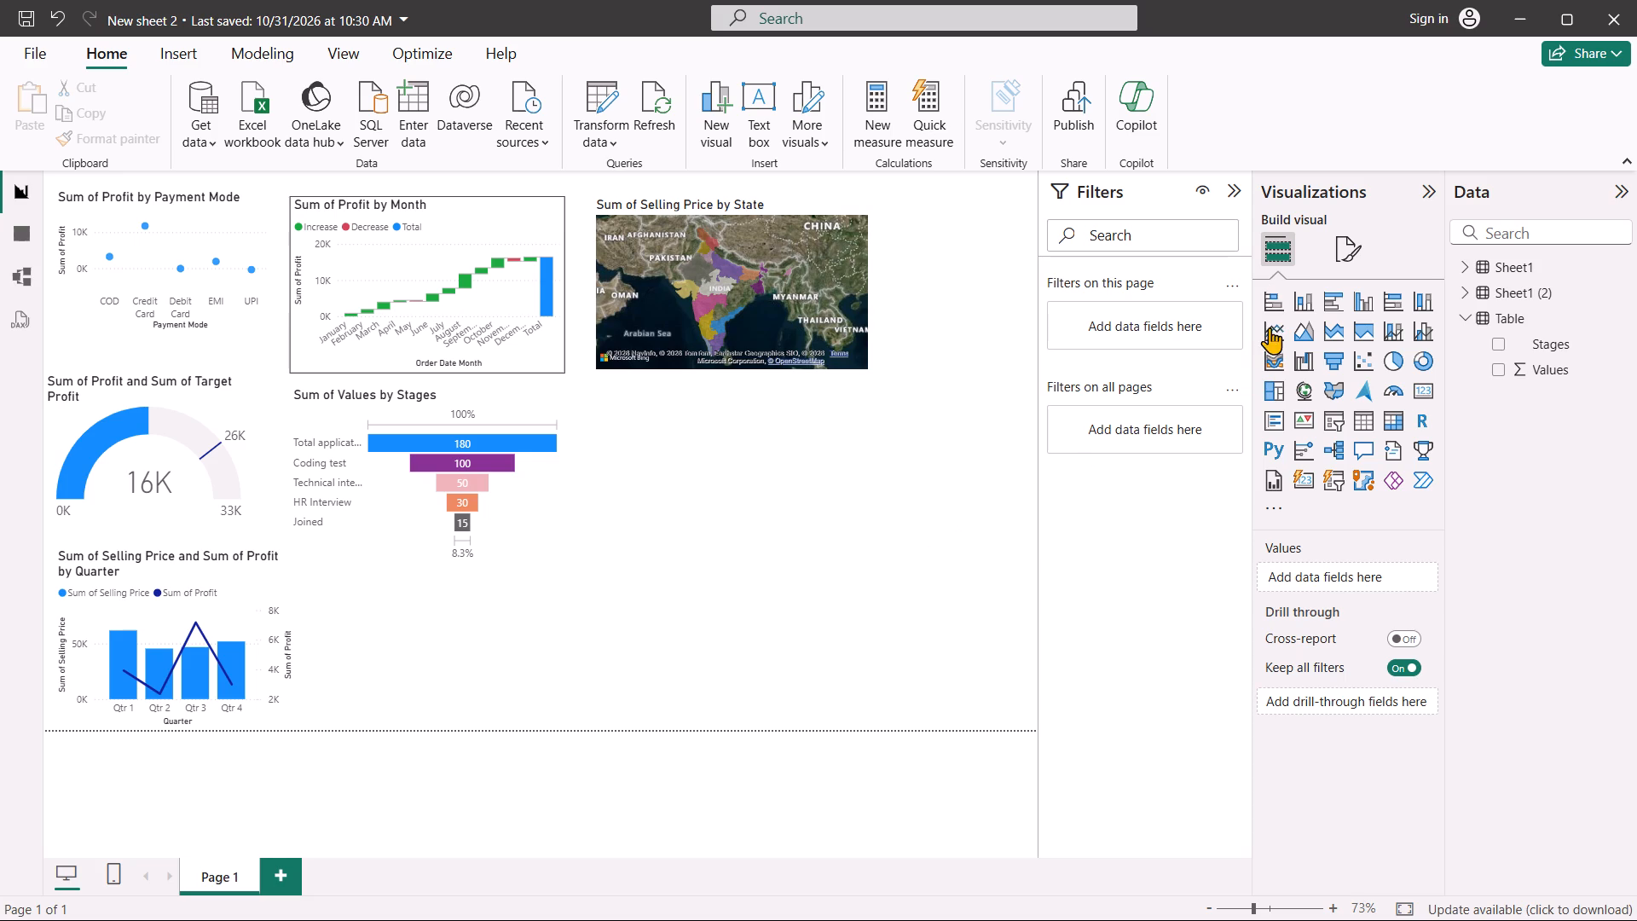
{"action": "left_click", "coordinate": [1270, 391]}
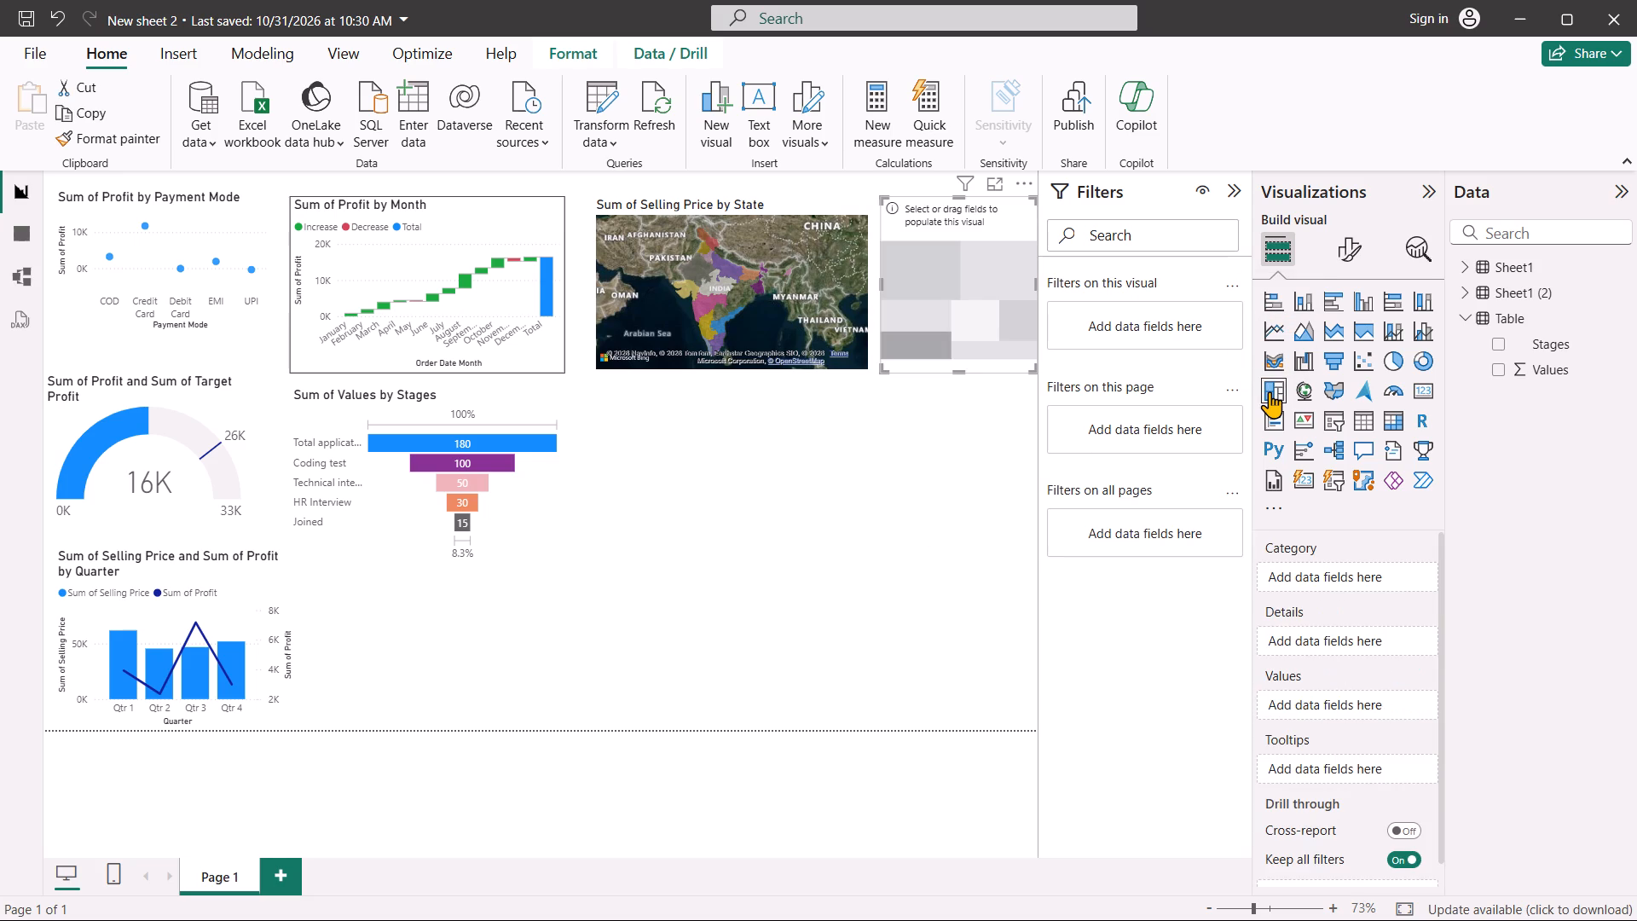
Place the empty treemap directly below the Sum of Selling Price by State map and widen it to match the map's width.
{"action": "left_click_drag", "start_coordinate": [940, 312], "coordinate": [655, 527]}
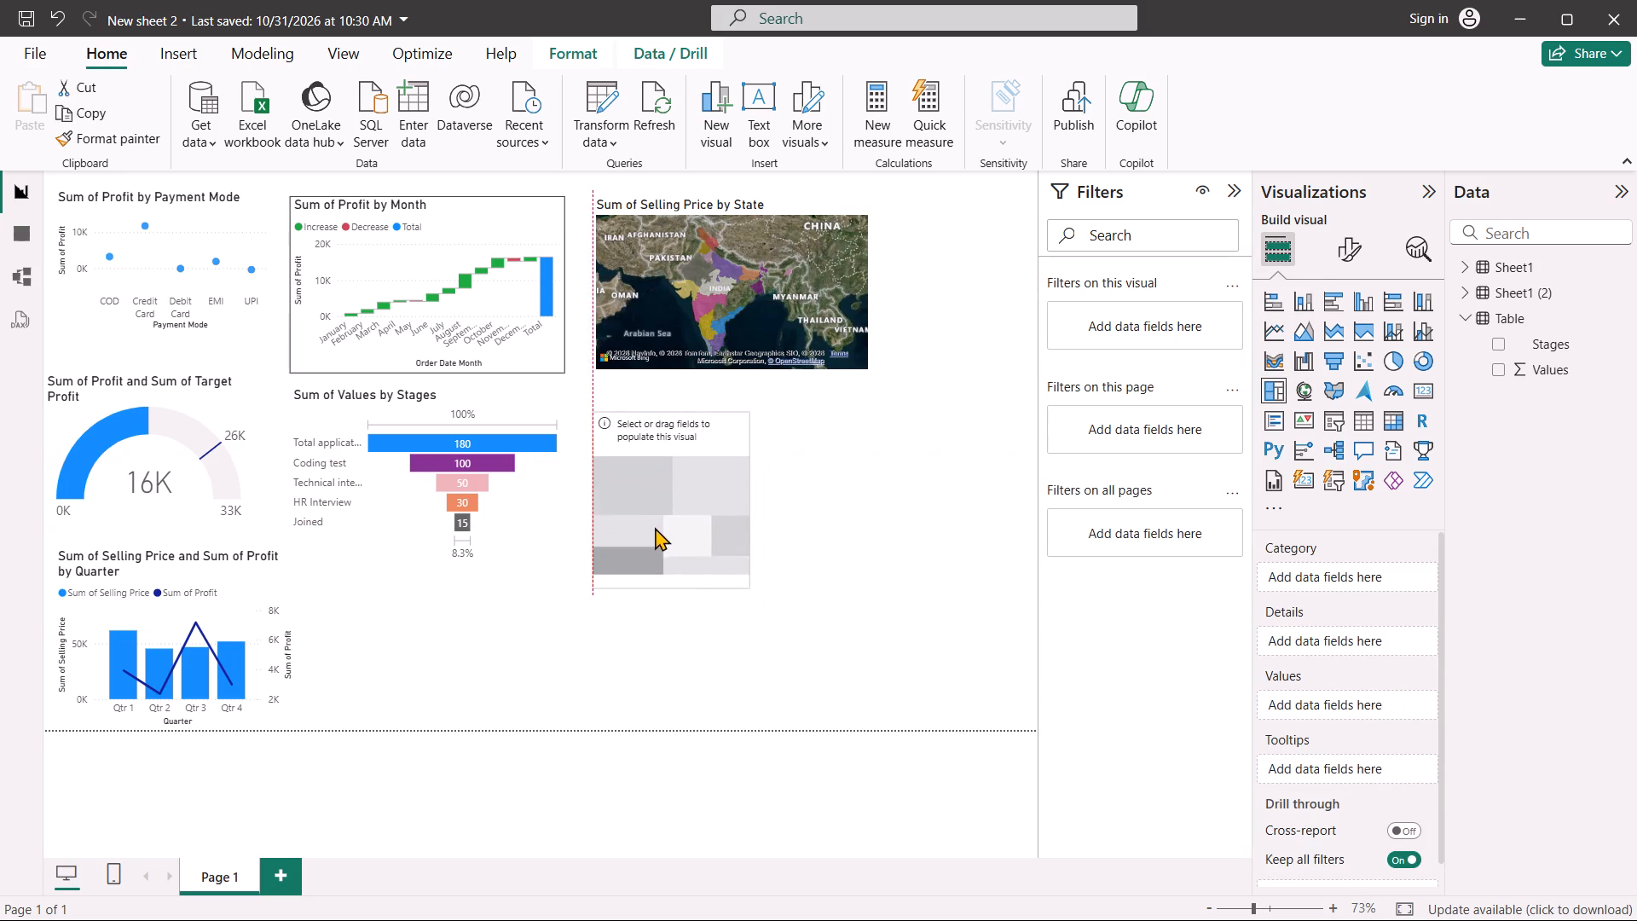
{"action": "left_click_drag", "start_coordinate": [655, 527], "coordinate": [649, 519]}
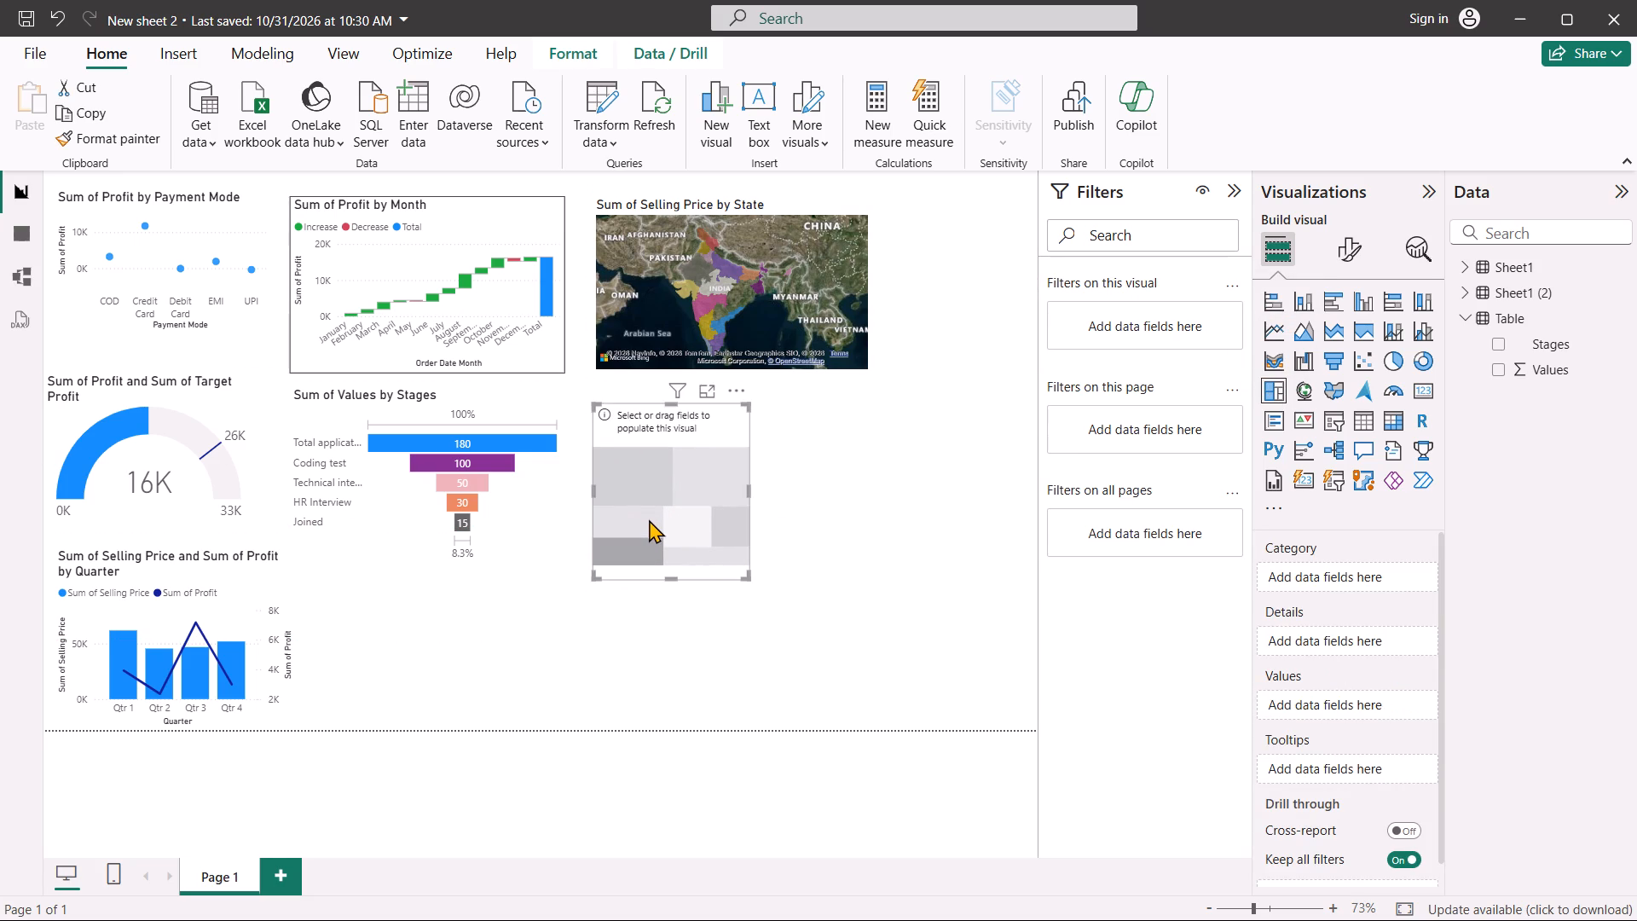
{"action": "left_click_drag", "start_coordinate": [749, 490], "coordinate": [806, 483]}
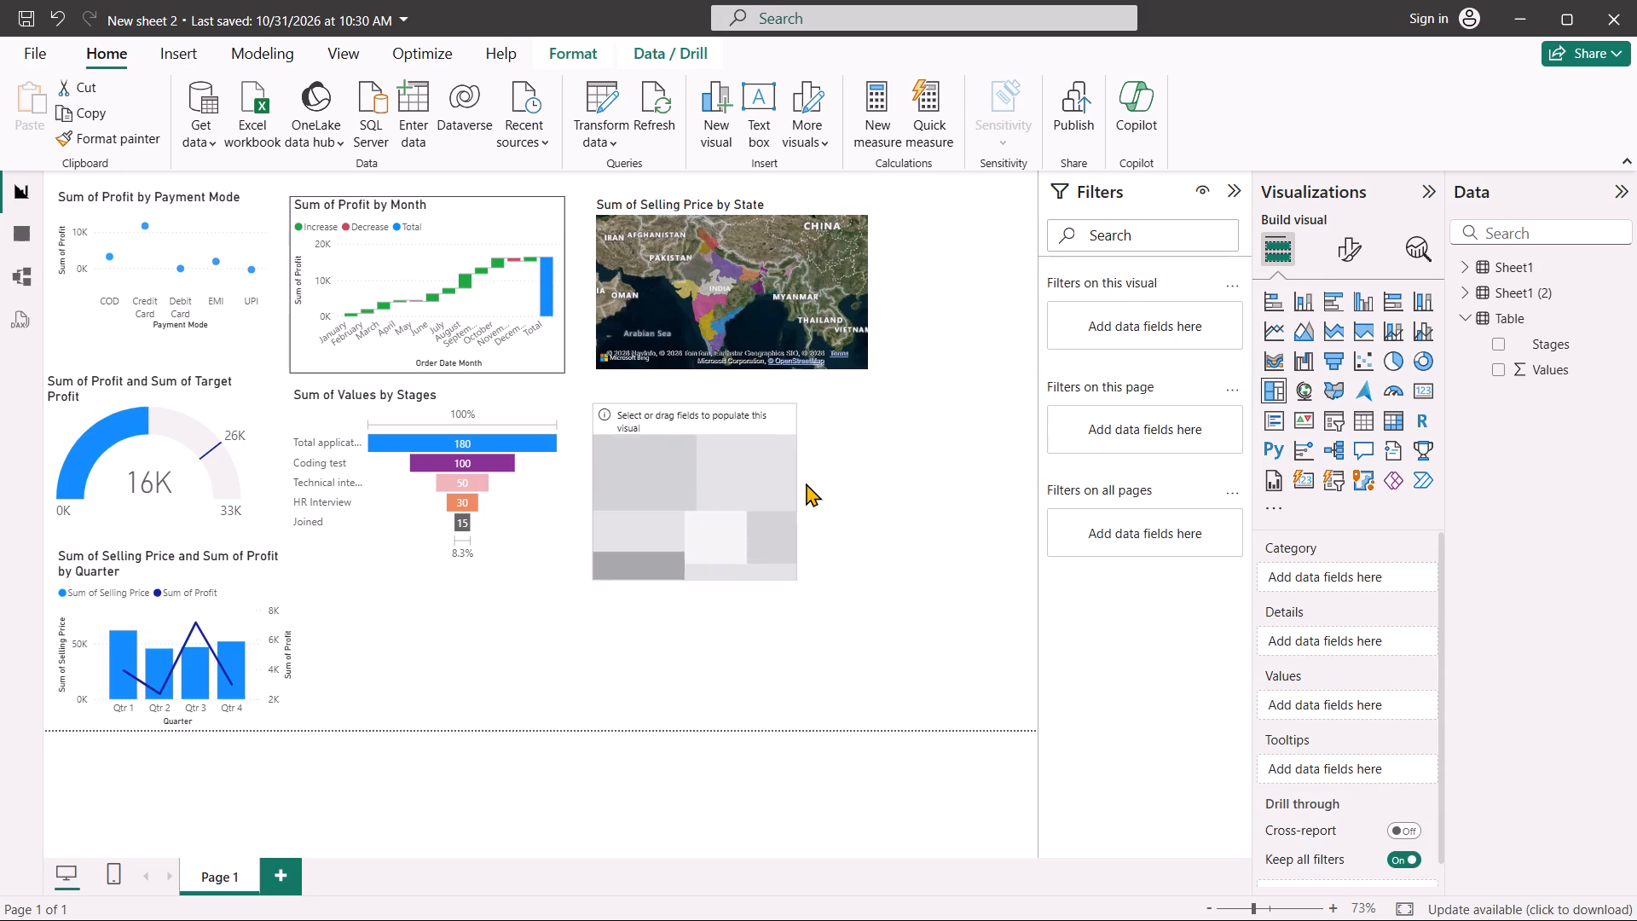
{"action": "left_click_drag", "start_coordinate": [806, 483], "coordinate": [871, 484]}
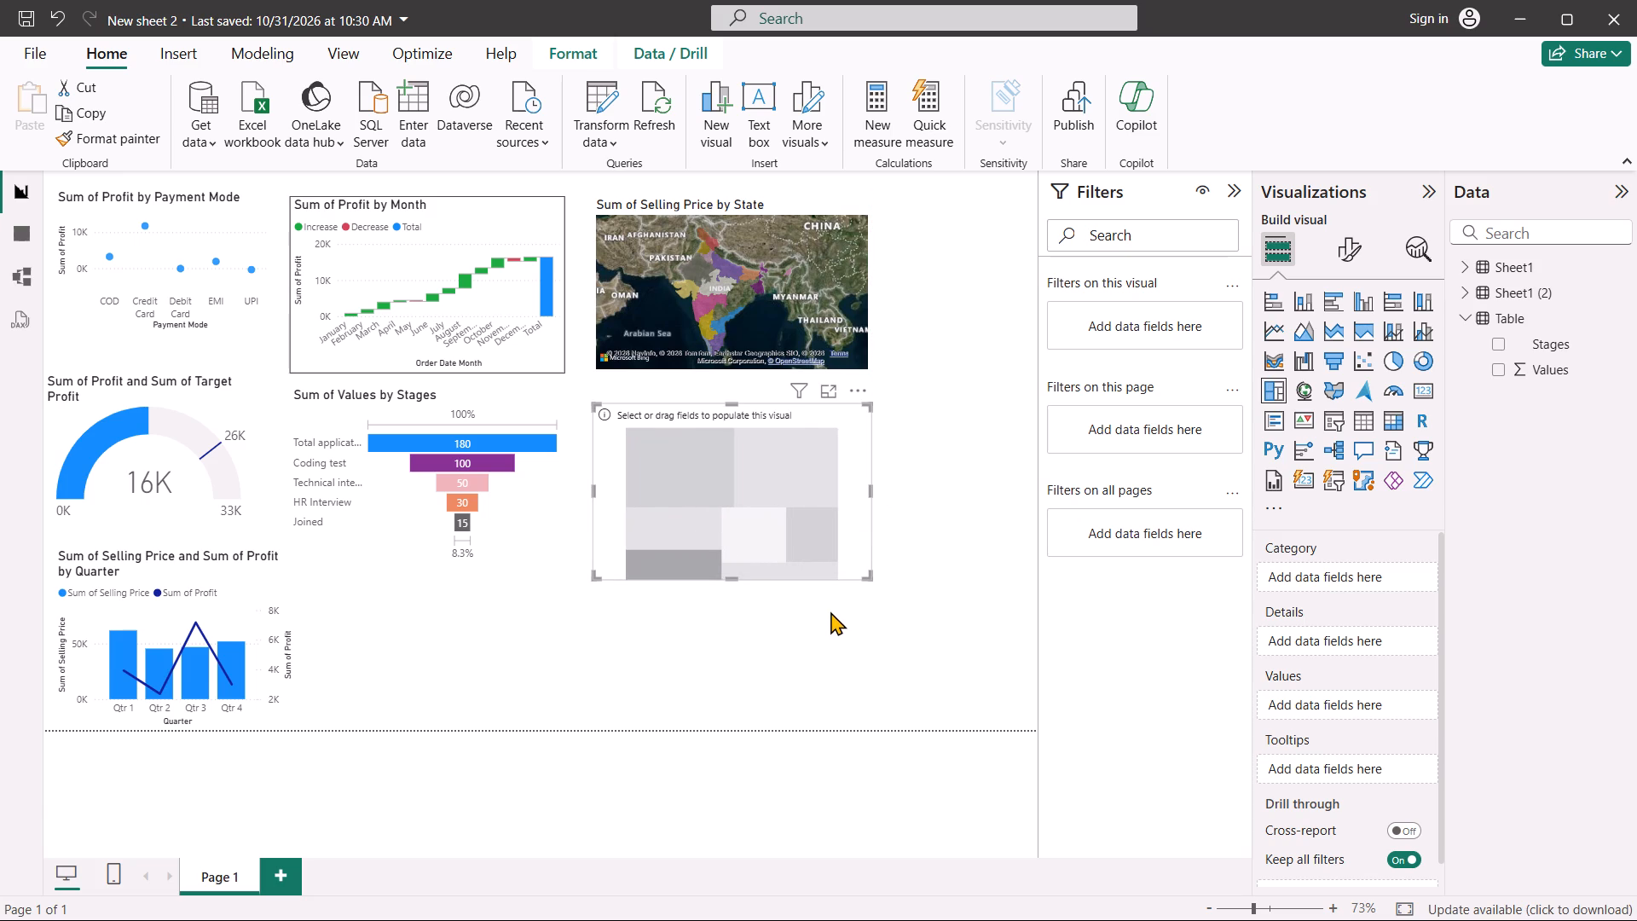
{"action": "left_click", "coordinate": [839, 644]}
{"action": "left_click", "coordinate": [778, 545]}
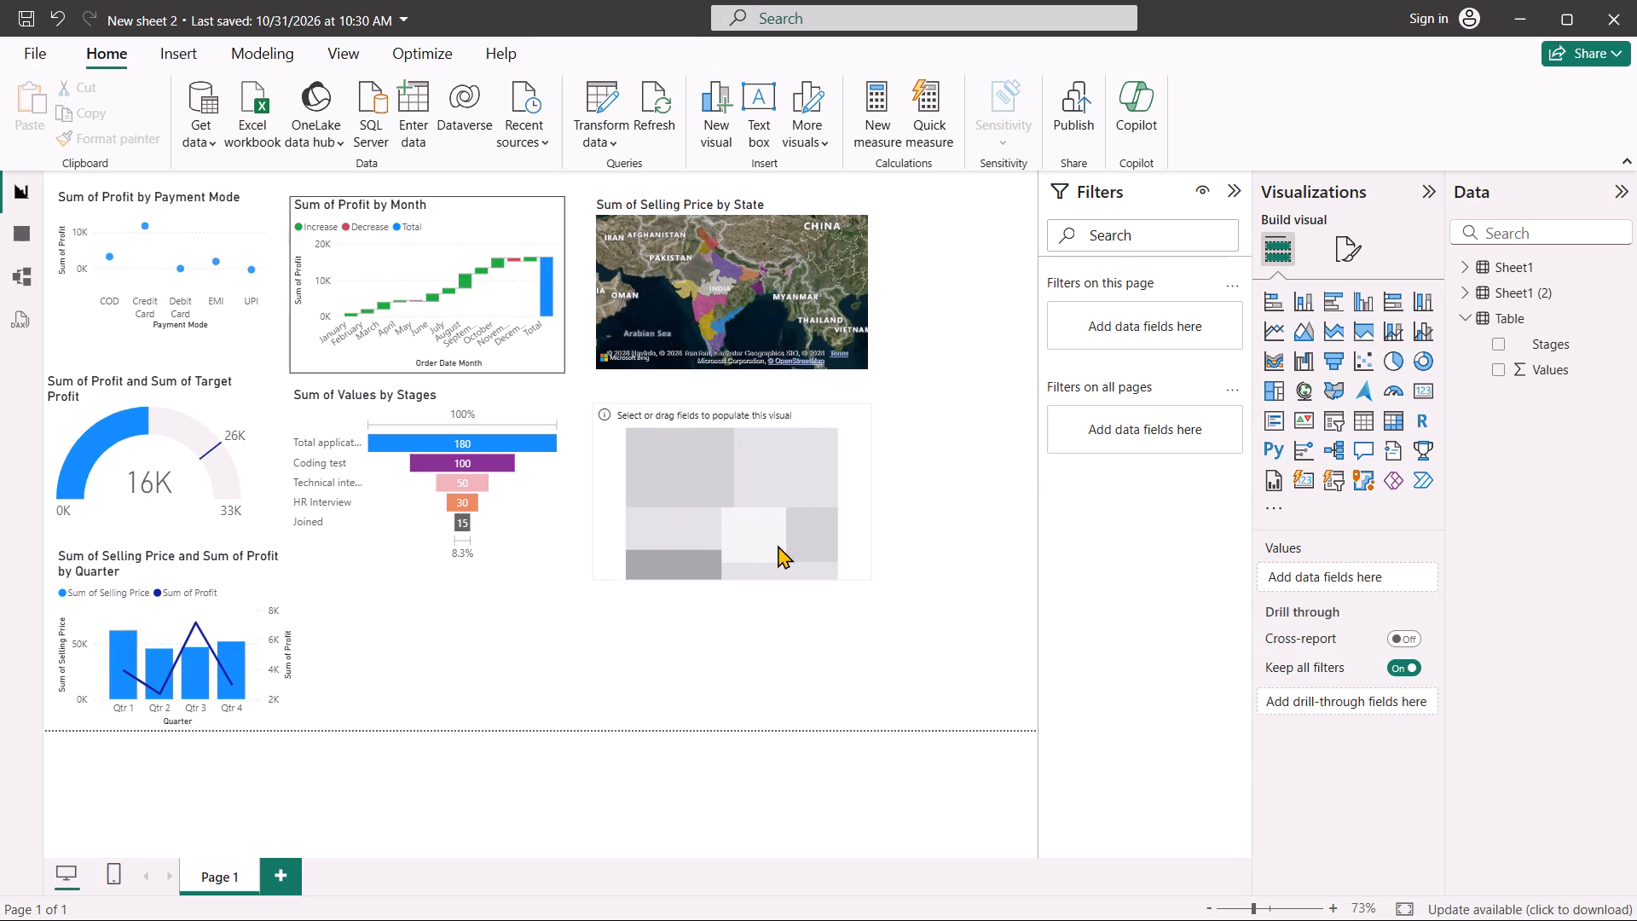
Populate the treemap from Sheet1 with State as the category and Selling Price as the values.
{"action": "left_click", "coordinate": [1466, 264]}
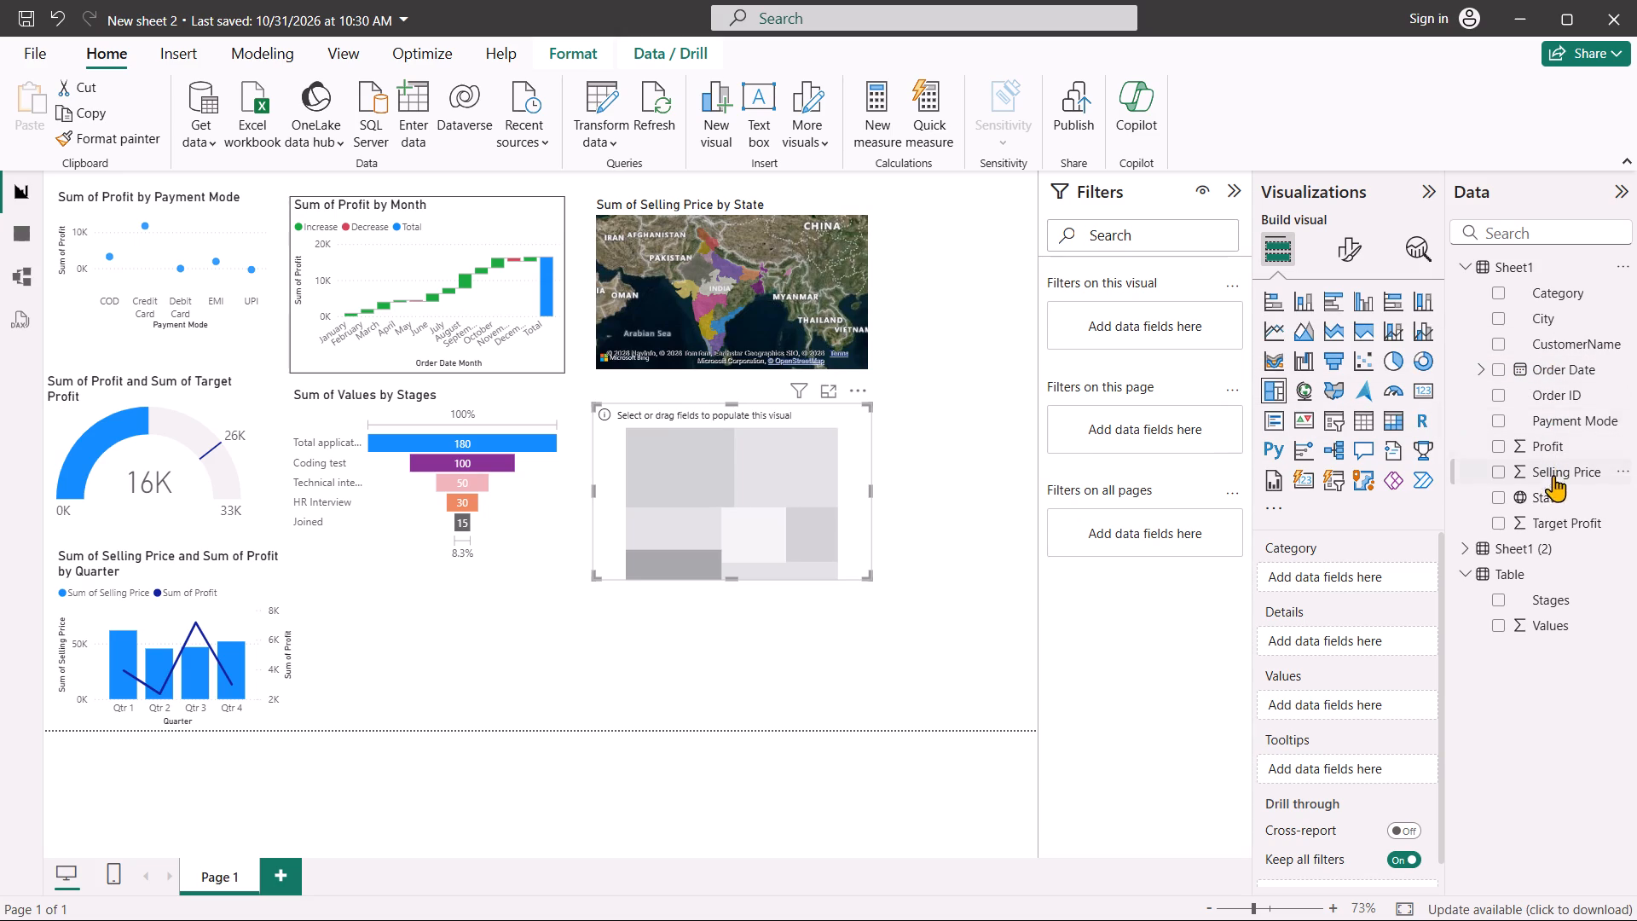
{"action": "left_click_drag", "start_coordinate": [1556, 500], "coordinate": [1360, 585]}
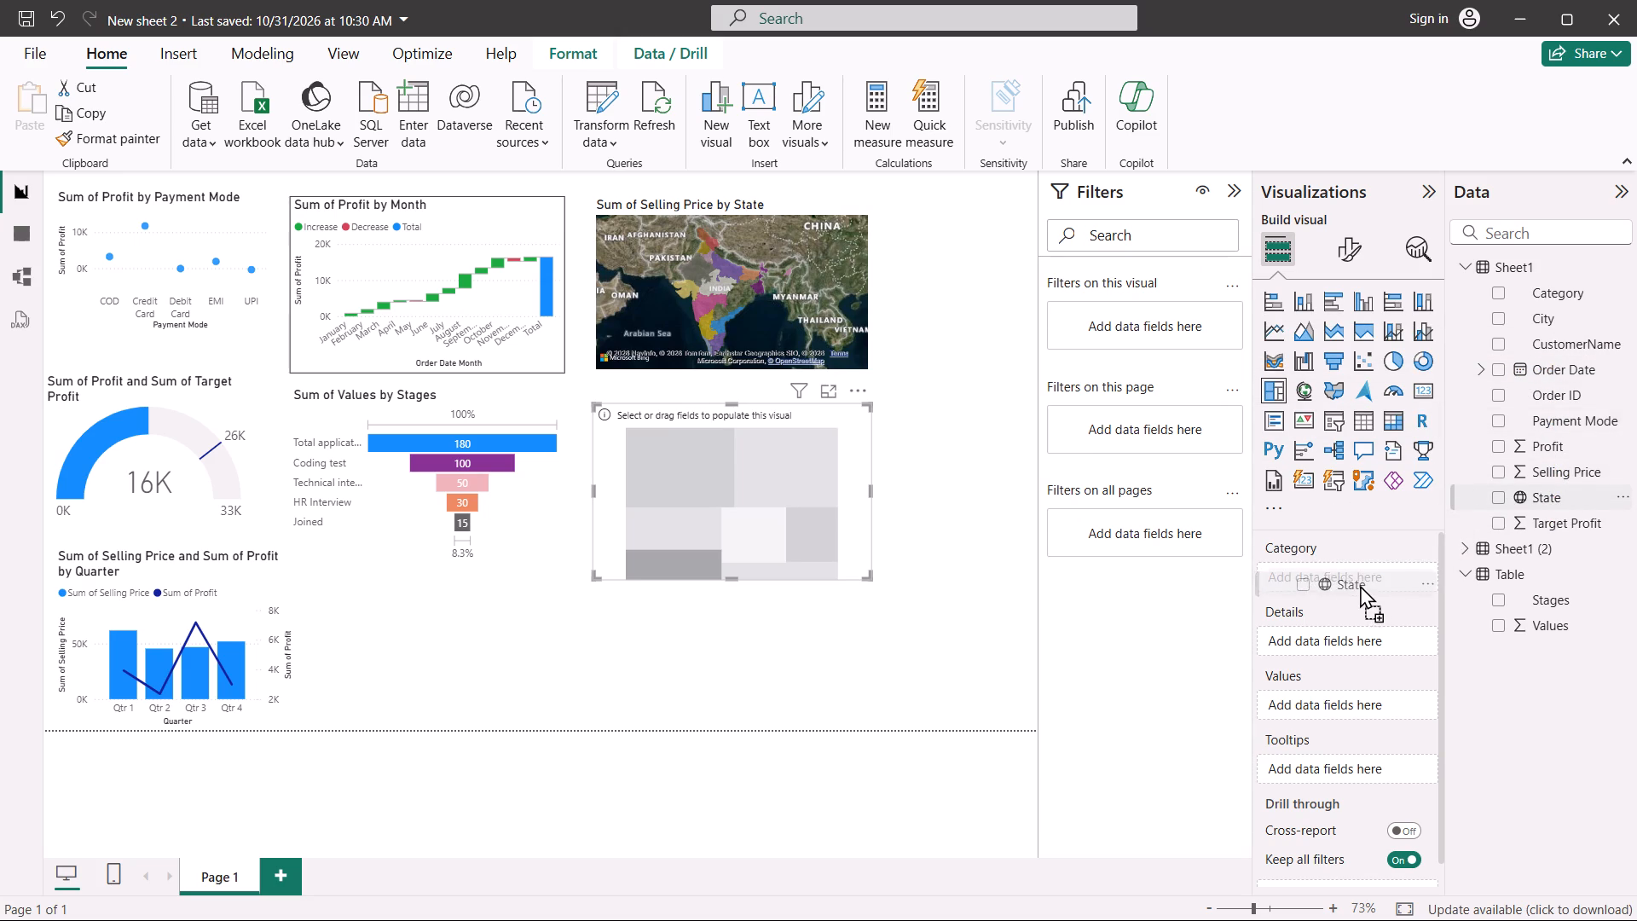
{"action": "left_click_drag", "start_coordinate": [1360, 585], "coordinate": [1357, 582]}
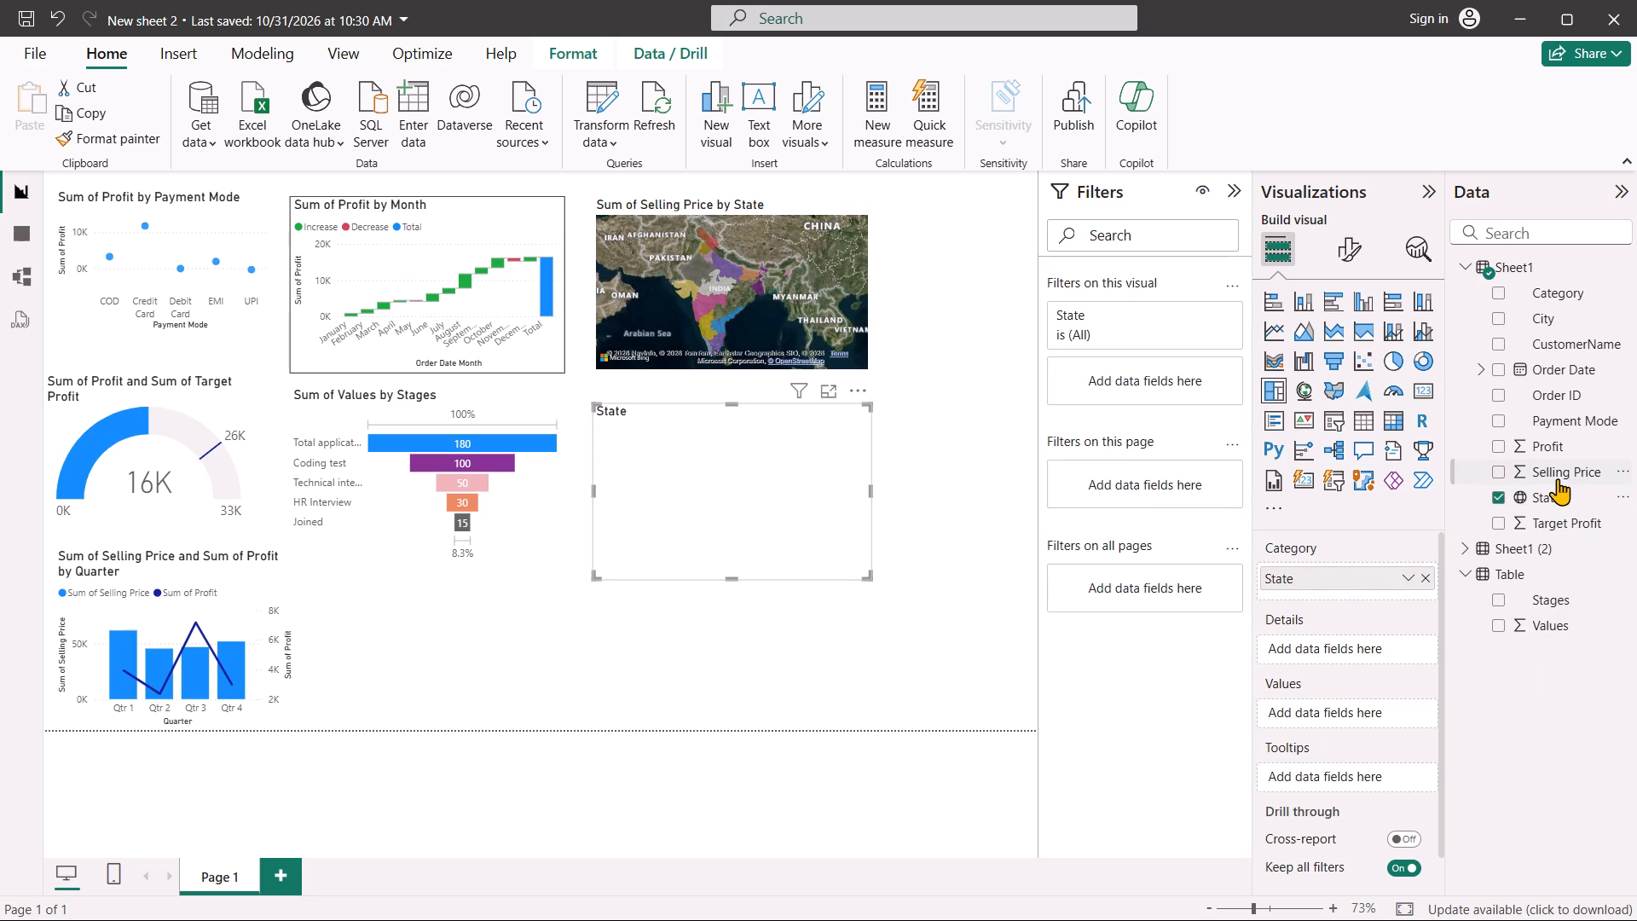
{"action": "left_click_drag", "start_coordinate": [1554, 472], "coordinate": [1345, 702]}
{"action": "left_click_drag", "start_coordinate": [1345, 702], "coordinate": [1347, 713]}
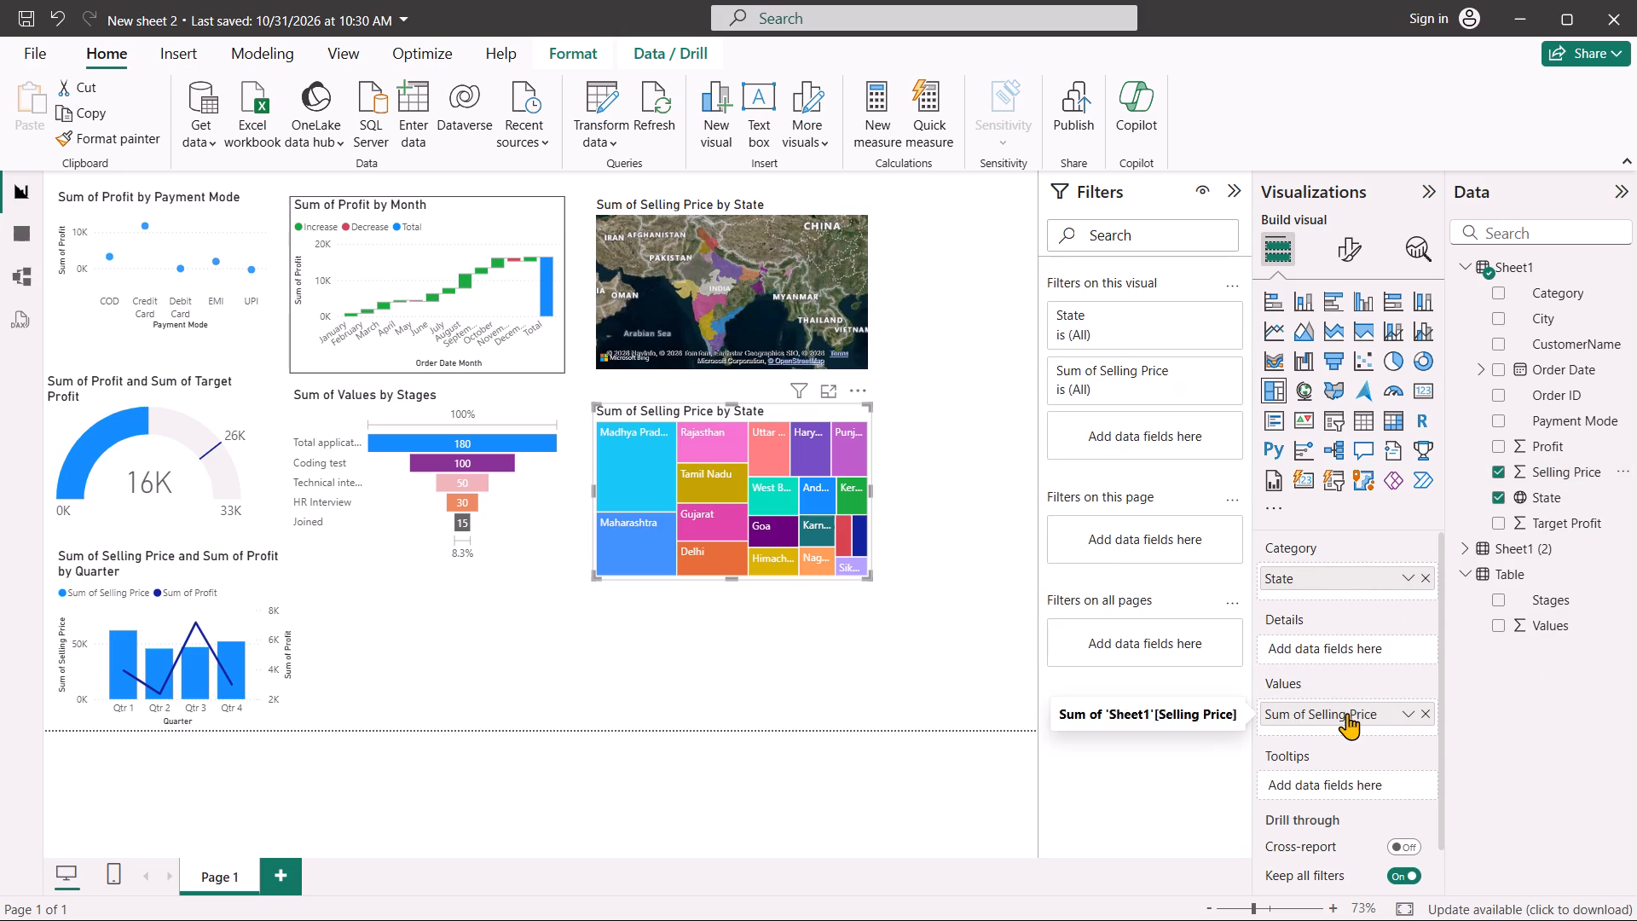
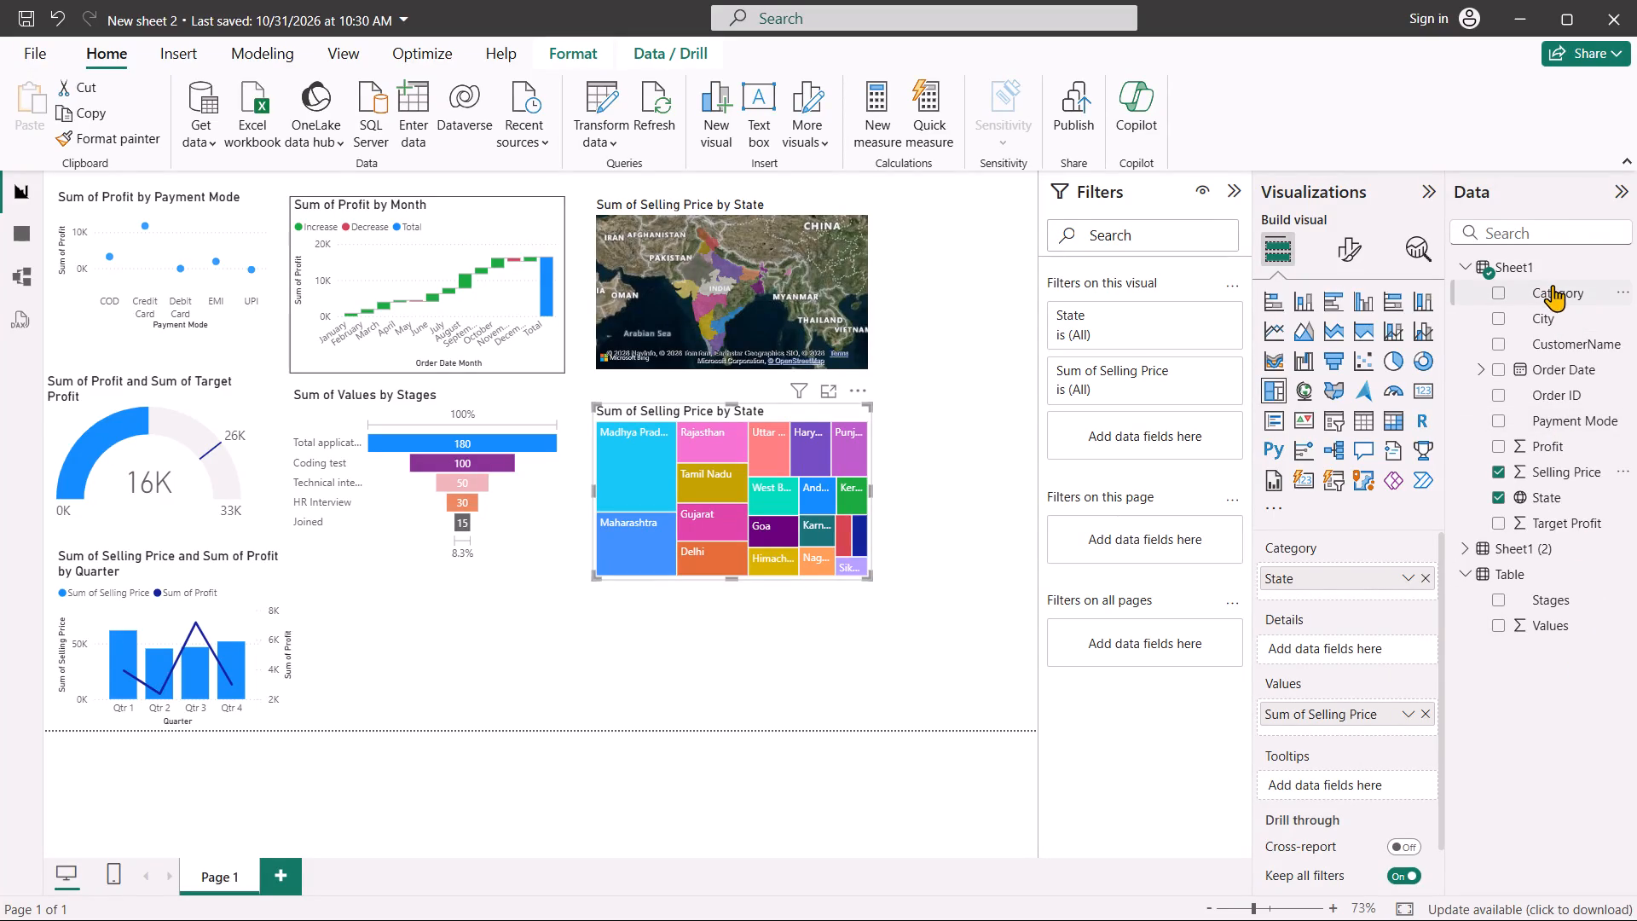
Add the Category field from Sheet1 as the details of the Sum of Selling Price by State treemap.
{"action": "left_click_drag", "start_coordinate": [1553, 285], "coordinate": [1349, 641]}
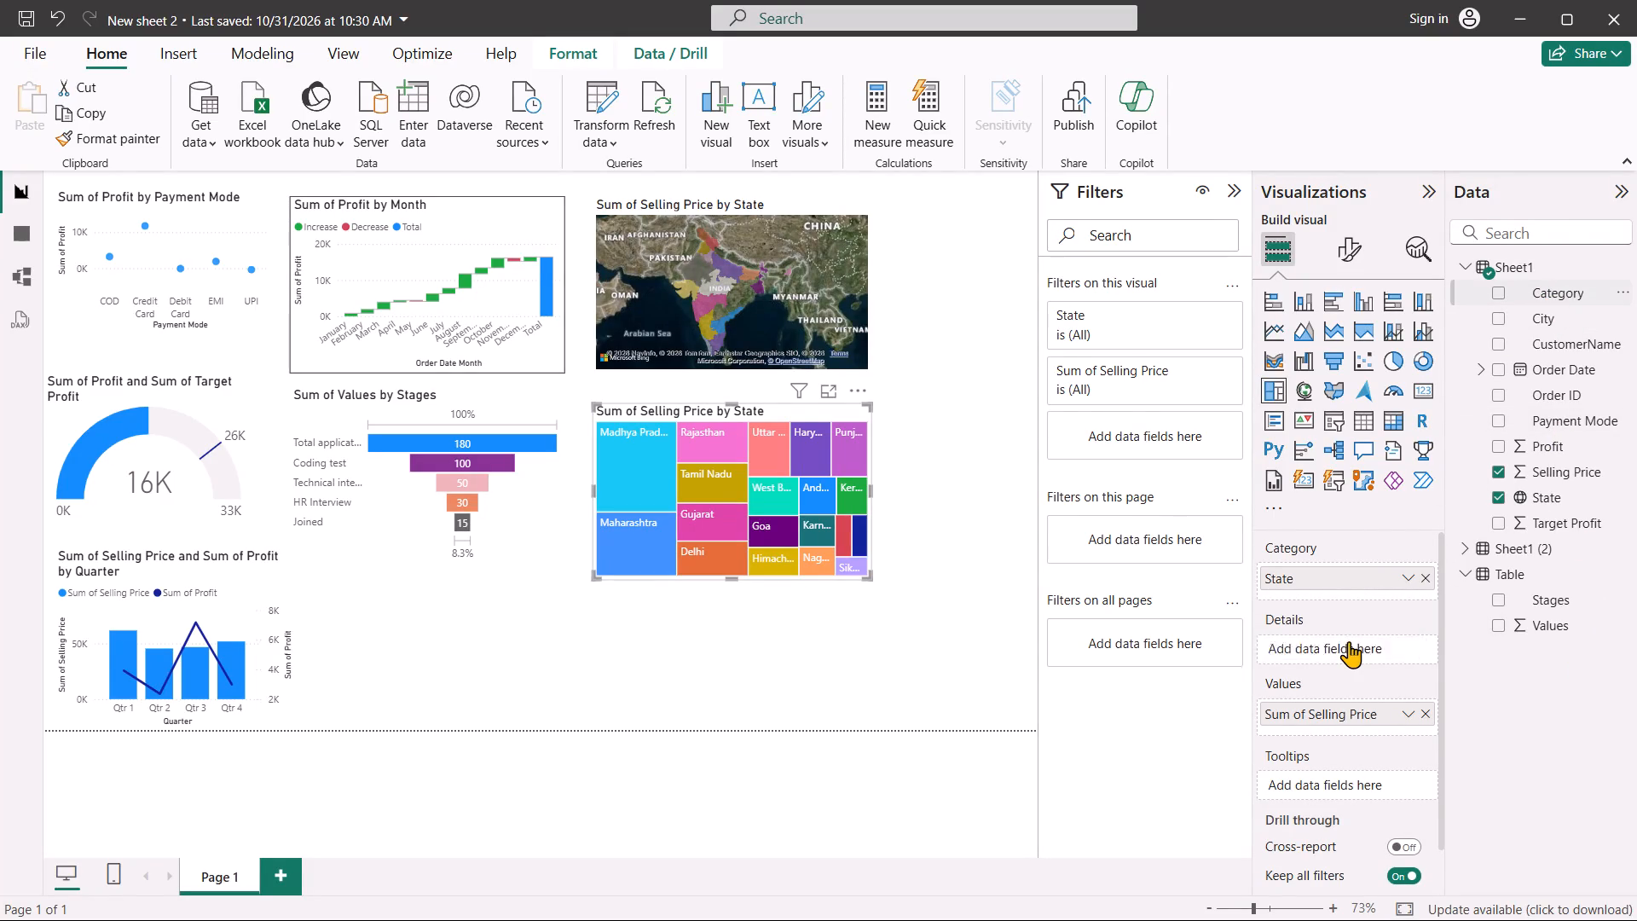